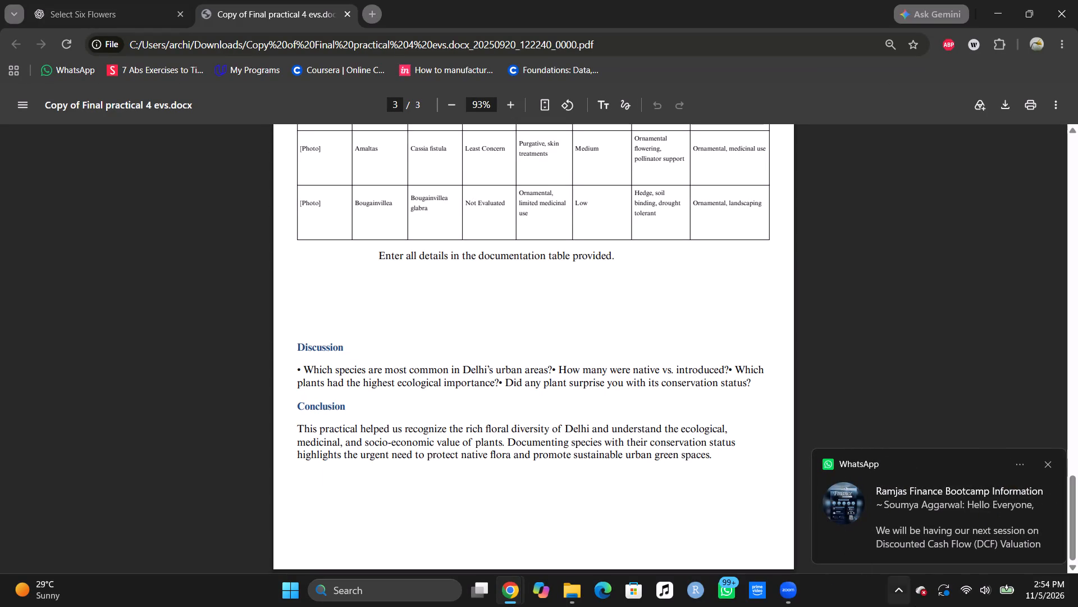
Dismiss the WhatsApp notification.
{"action": "left_click", "coordinate": [897, 593]}
{"action": "left_click", "coordinate": [1047, 468]}
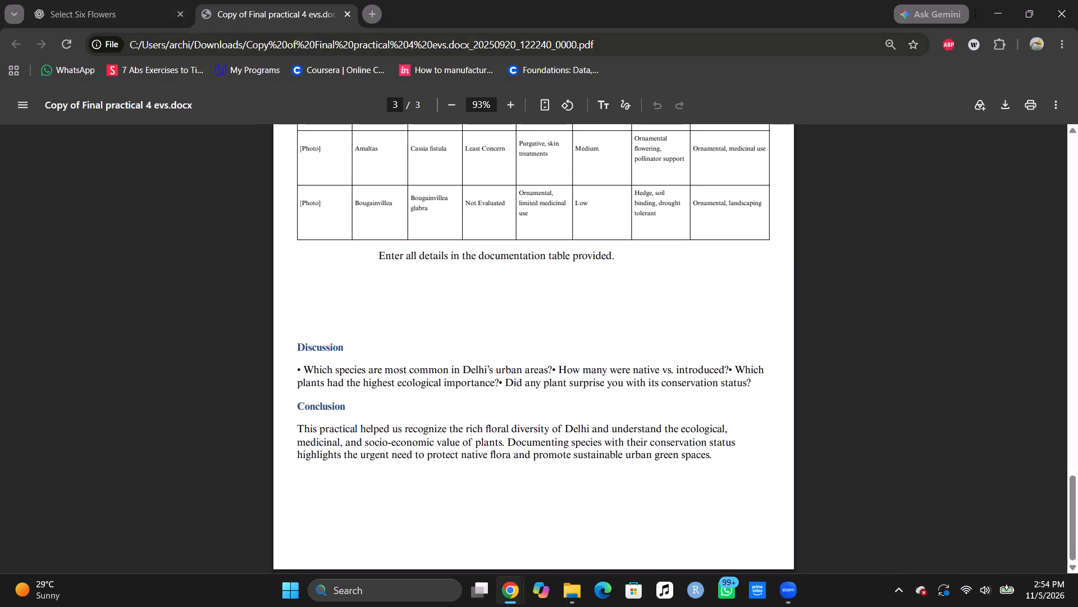
Open the BandLab website in a new browser tab and close the practical 4 evs PDF.
{"action": "left_click", "coordinate": [369, 12]}
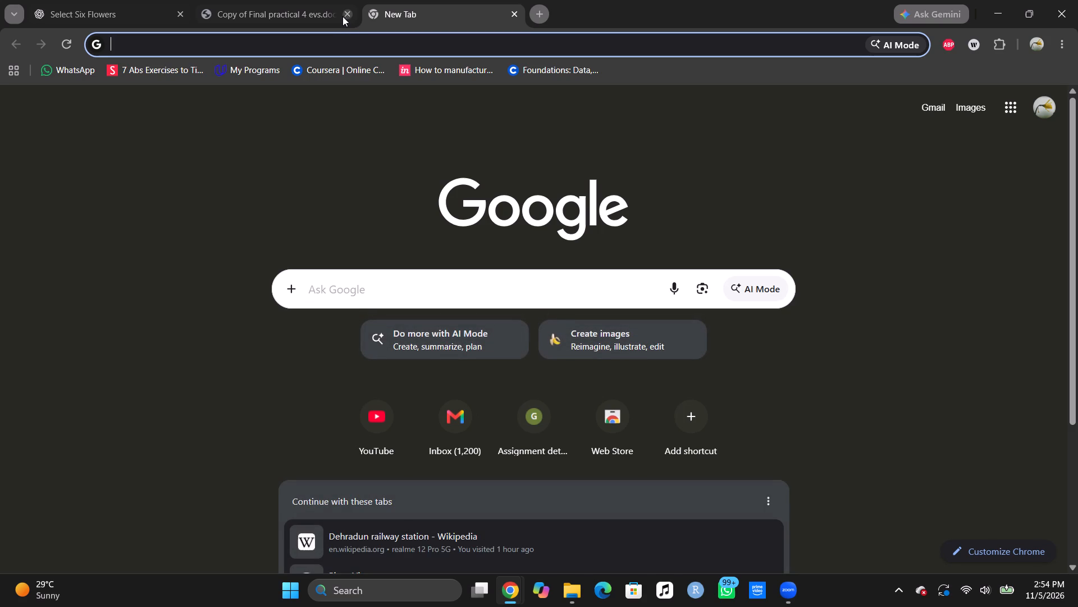
{"action": "left_click", "coordinate": [348, 15]}
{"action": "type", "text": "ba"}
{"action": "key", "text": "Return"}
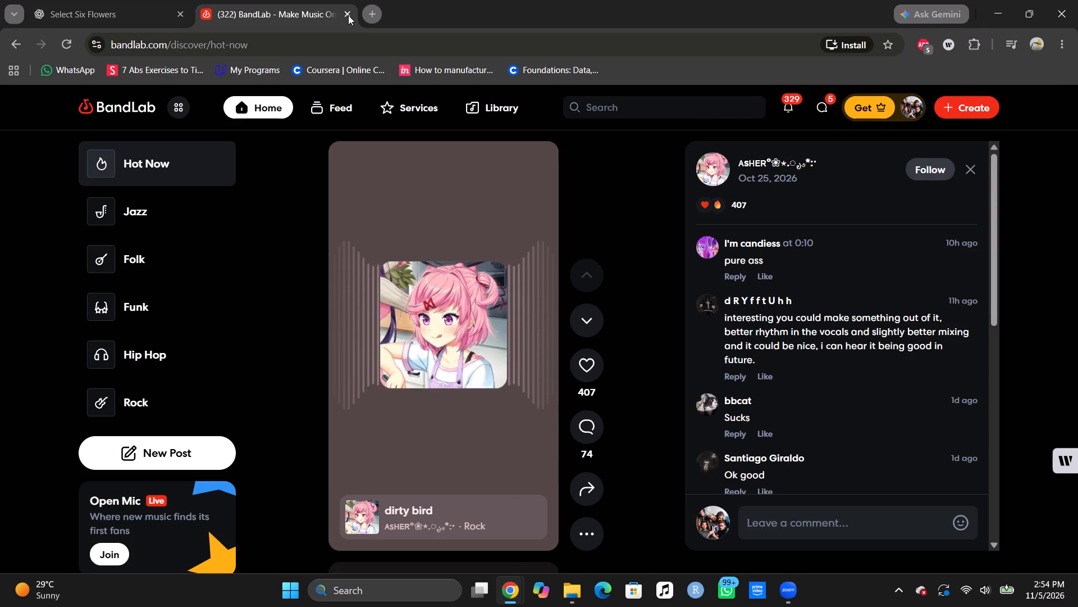
Dismiss the trial offer and open the New Project dated Oct 10, 2026 from the account's projects library.
{"action": "left_click", "coordinate": [649, 152]}
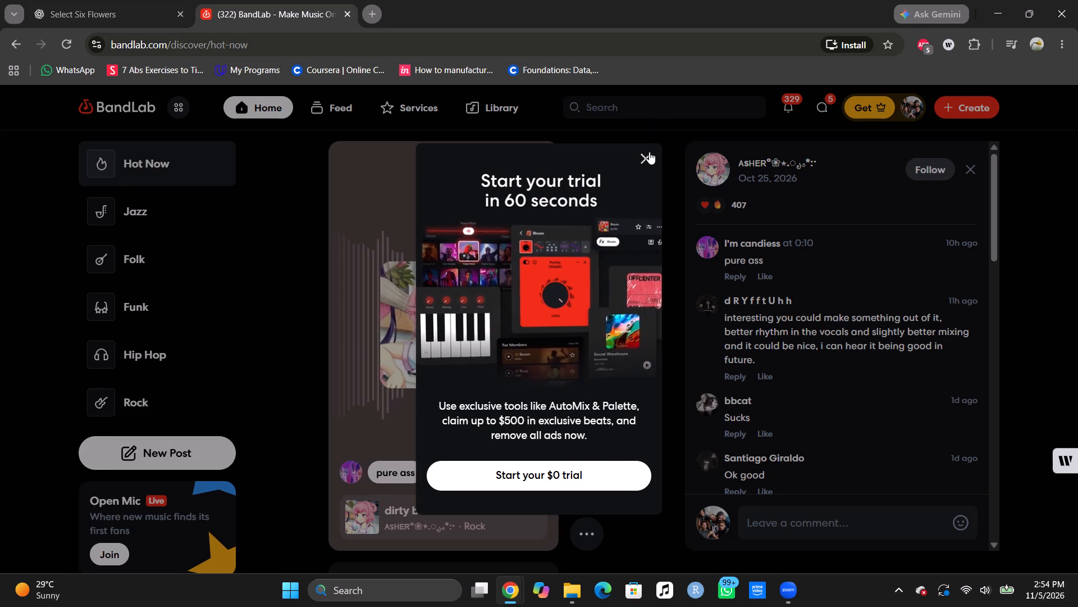
{"action": "left_click", "coordinate": [917, 111]}
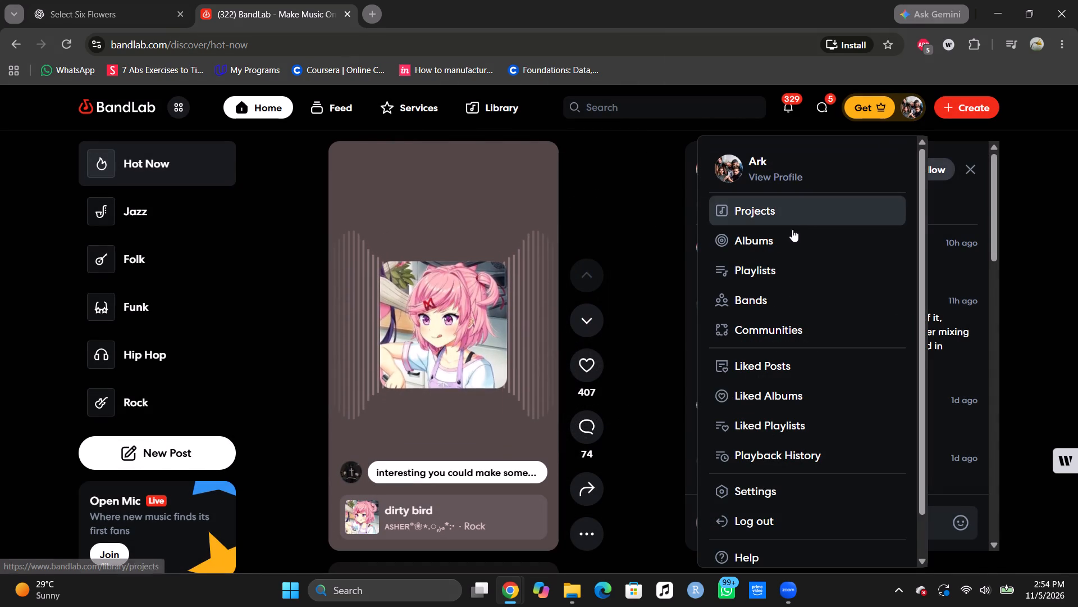
{"action": "left_click", "coordinate": [775, 220]}
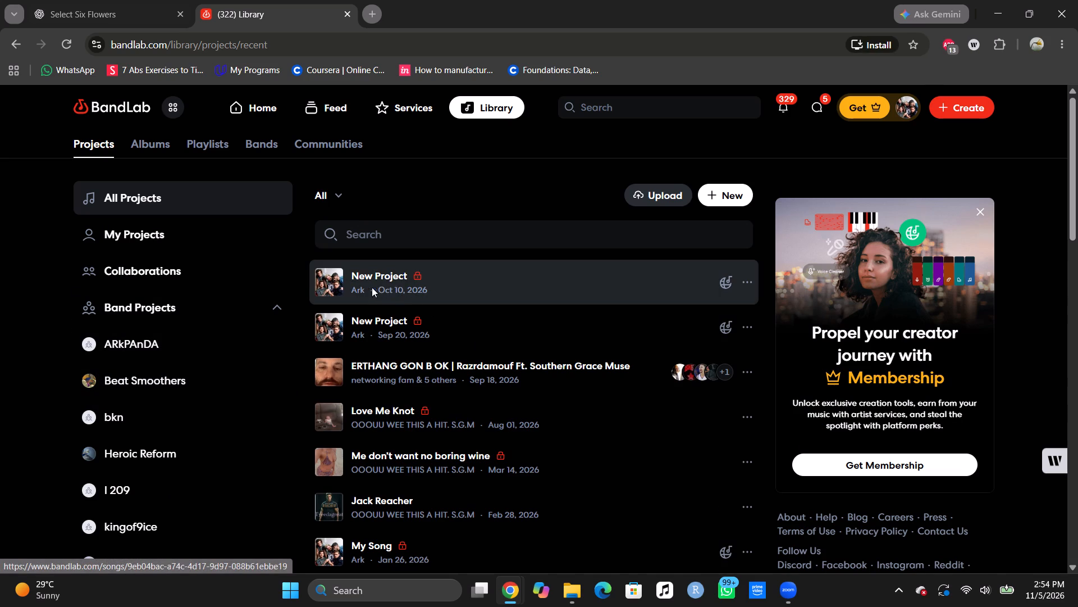
{"action": "left_click", "coordinate": [471, 283]}
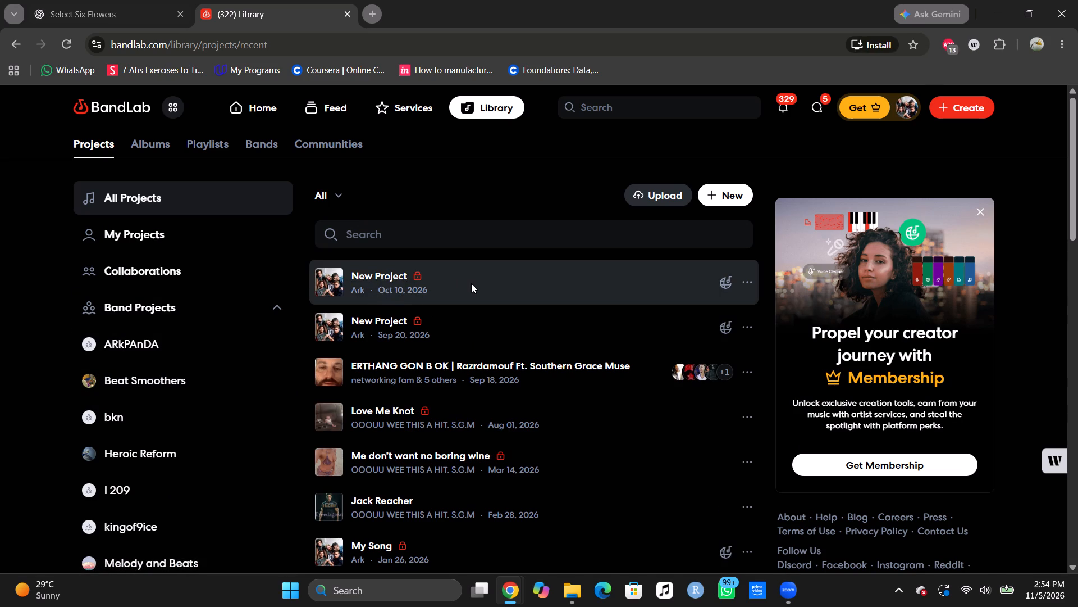
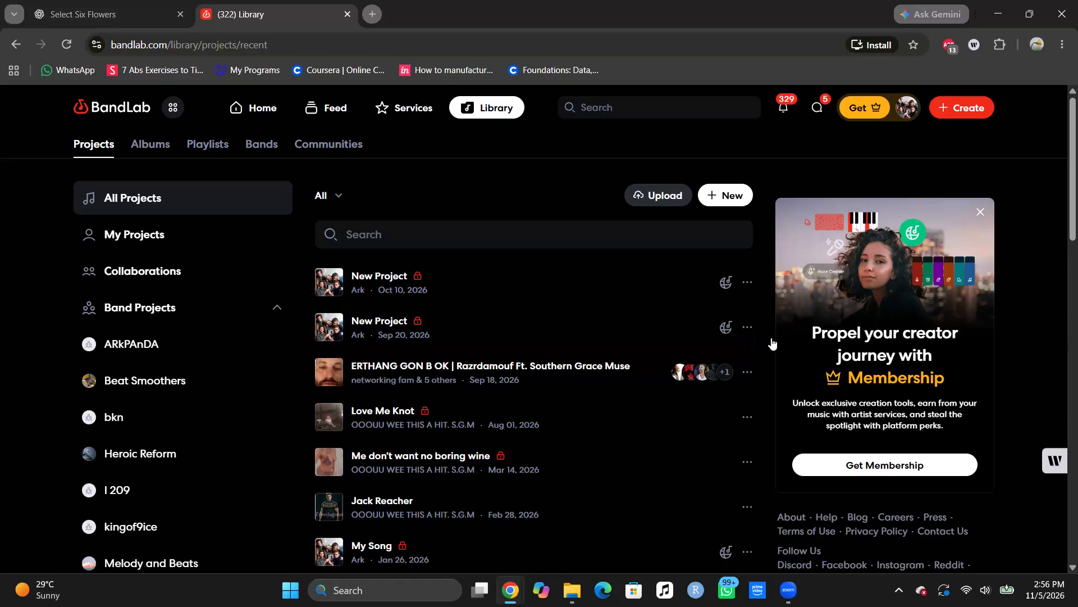
Dismiss the membership promotion, and open the New Project dated Sep 20, 2026 to listen to its track.
{"action": "left_click", "coordinate": [979, 214]}
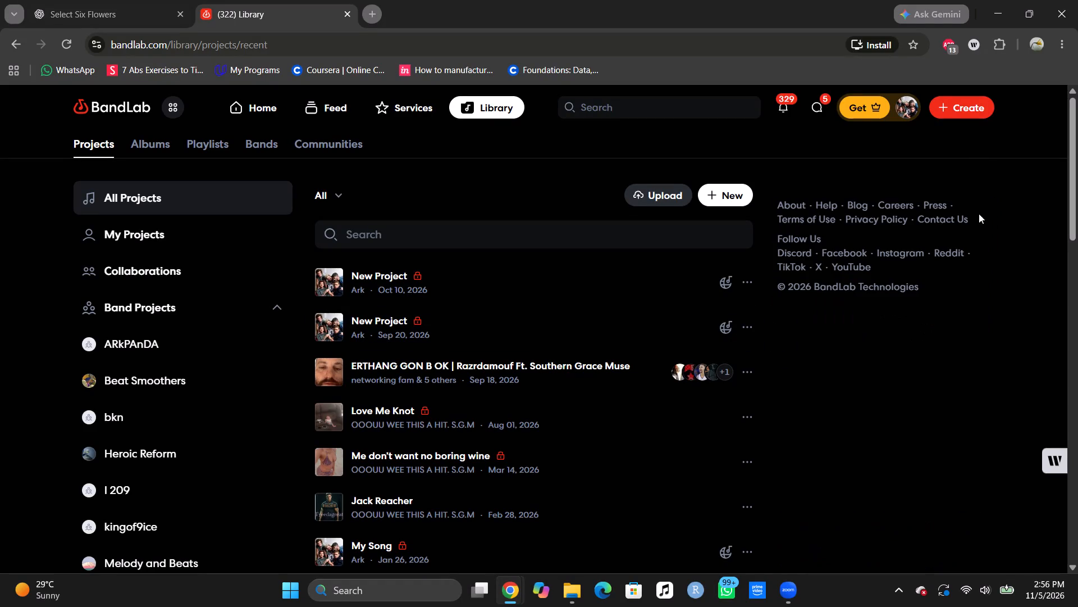
{"action": "left_click", "coordinate": [581, 271]}
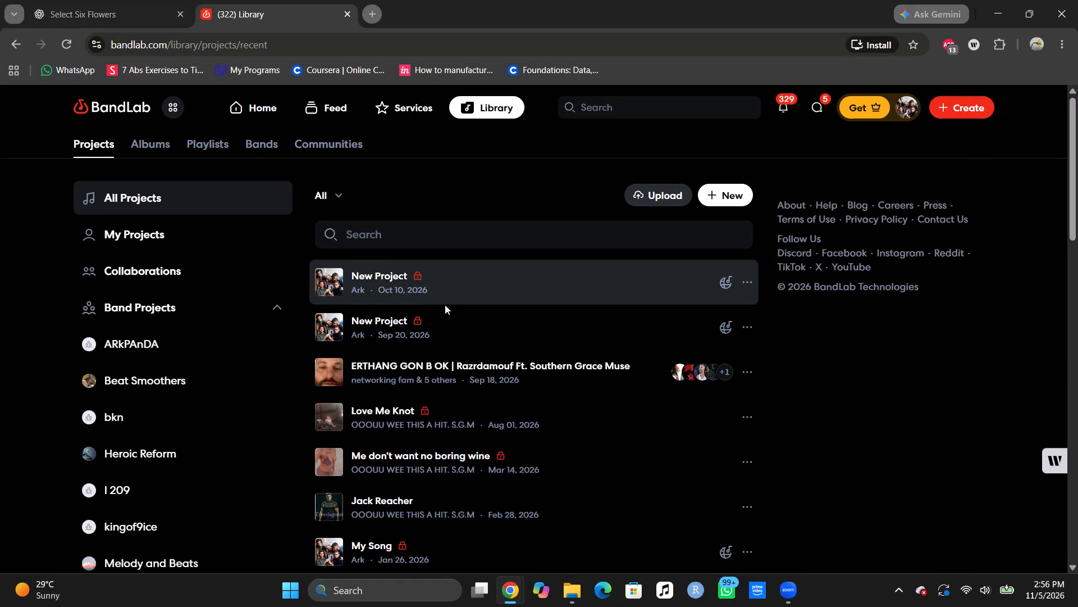
{"action": "left_click", "coordinate": [395, 320]}
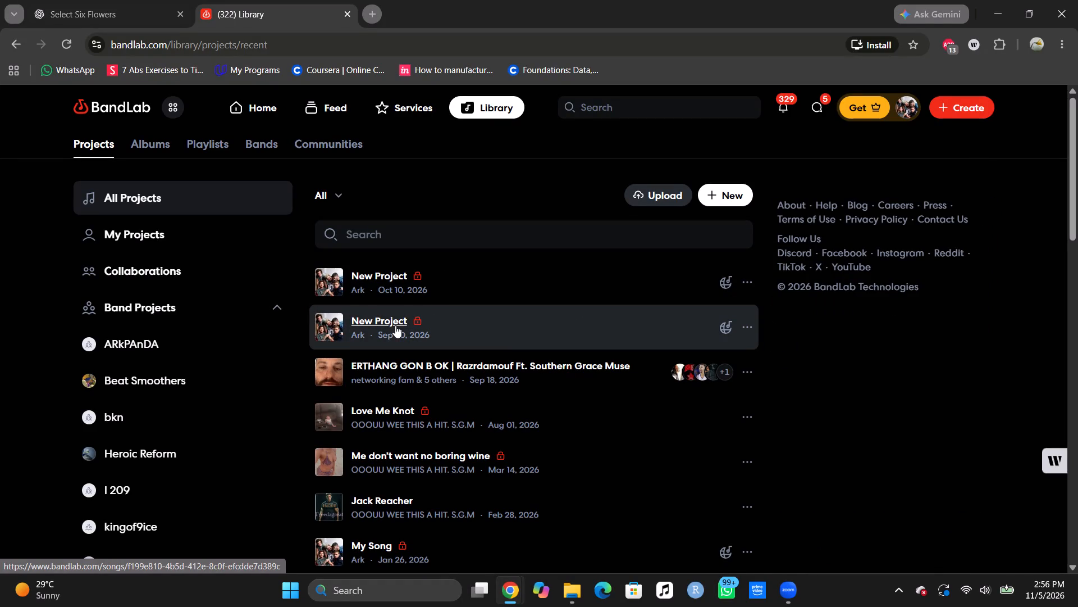
{"action": "left_click", "coordinate": [486, 319]}
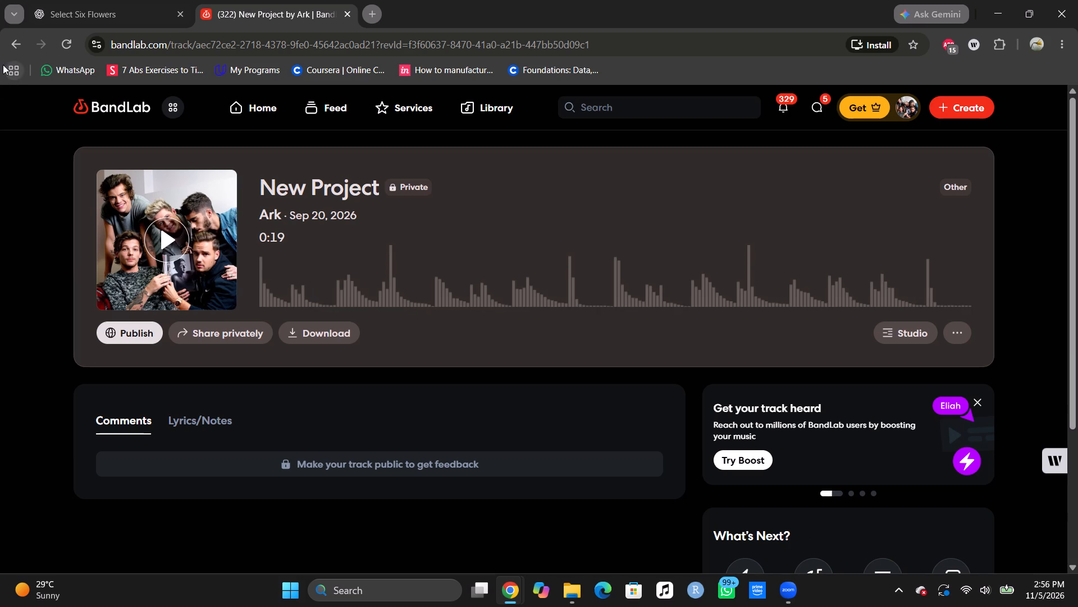
{"action": "left_click", "coordinate": [161, 253]}
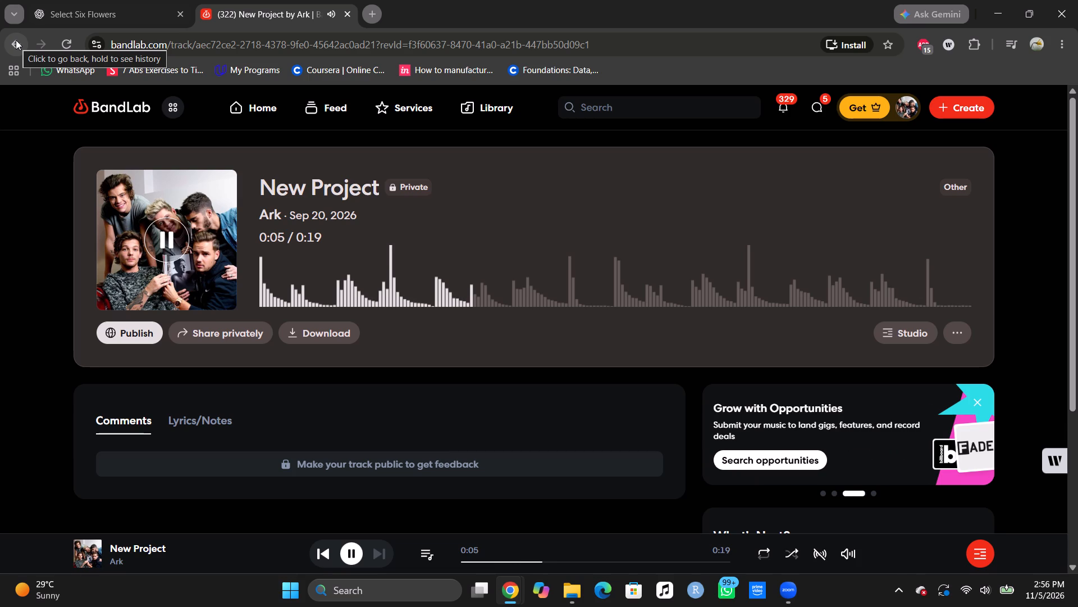
Return to the library and open the New Project dated Oct 10, 2026 to listen to its track.
{"action": "left_click", "coordinate": [16, 40]}
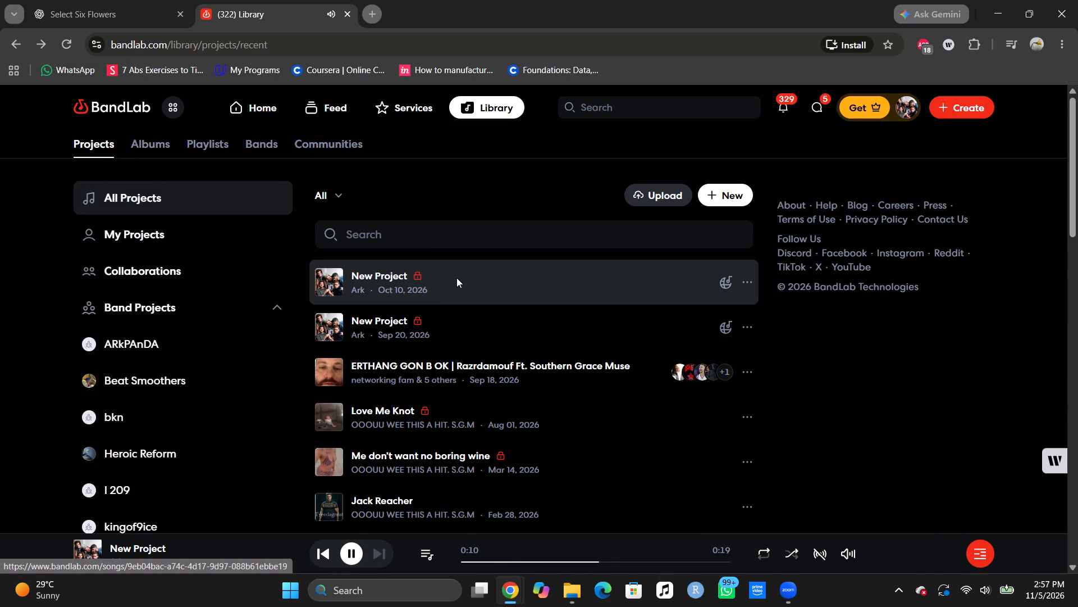
{"action": "left_click", "coordinate": [456, 278]}
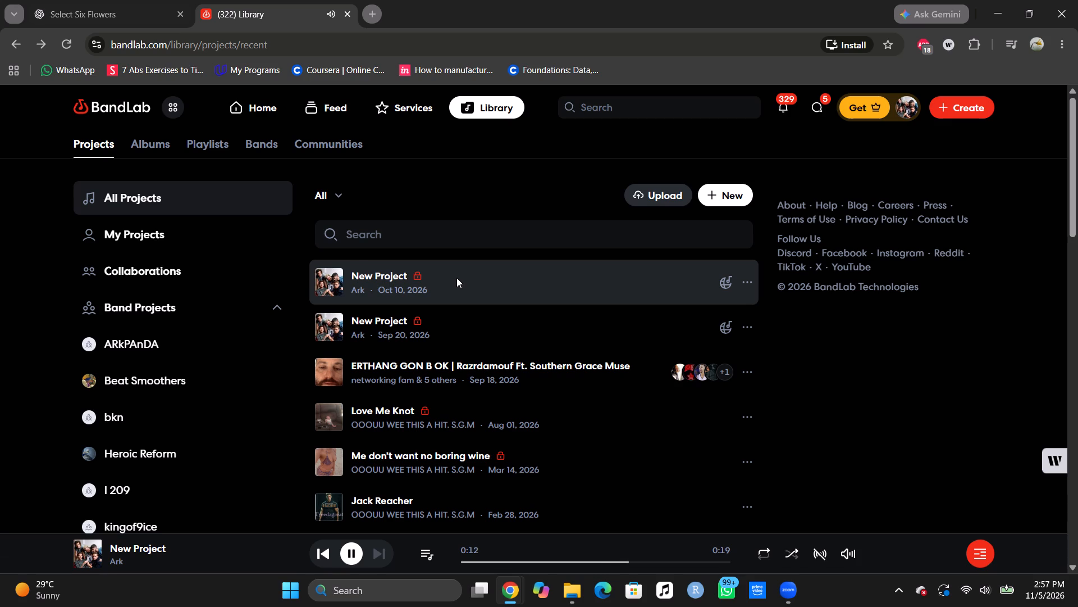
{"action": "left_click", "coordinate": [390, 270]}
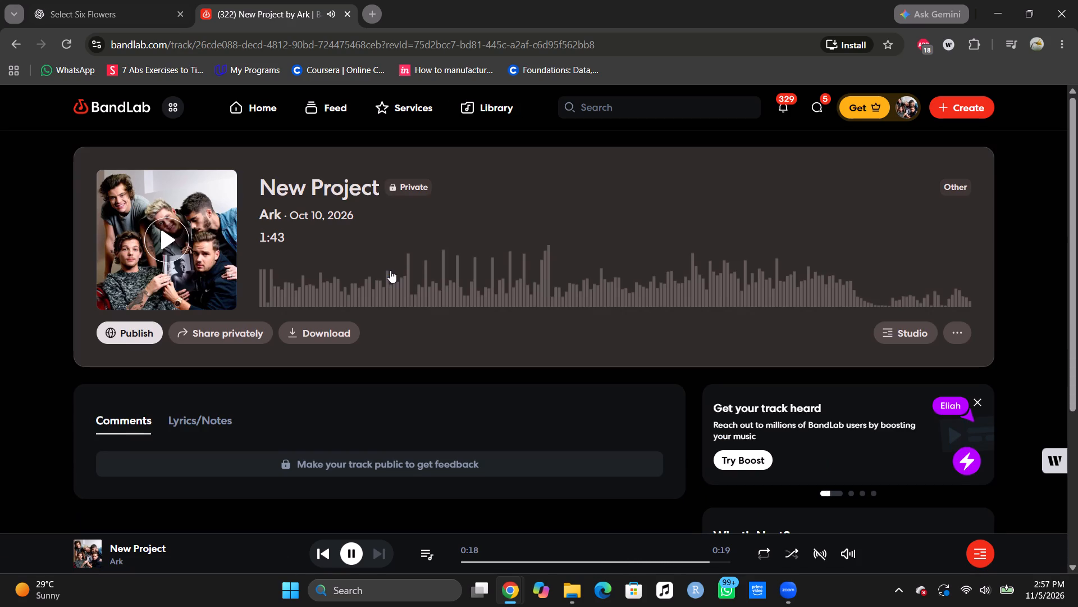
{"action": "left_click", "coordinate": [168, 243]}
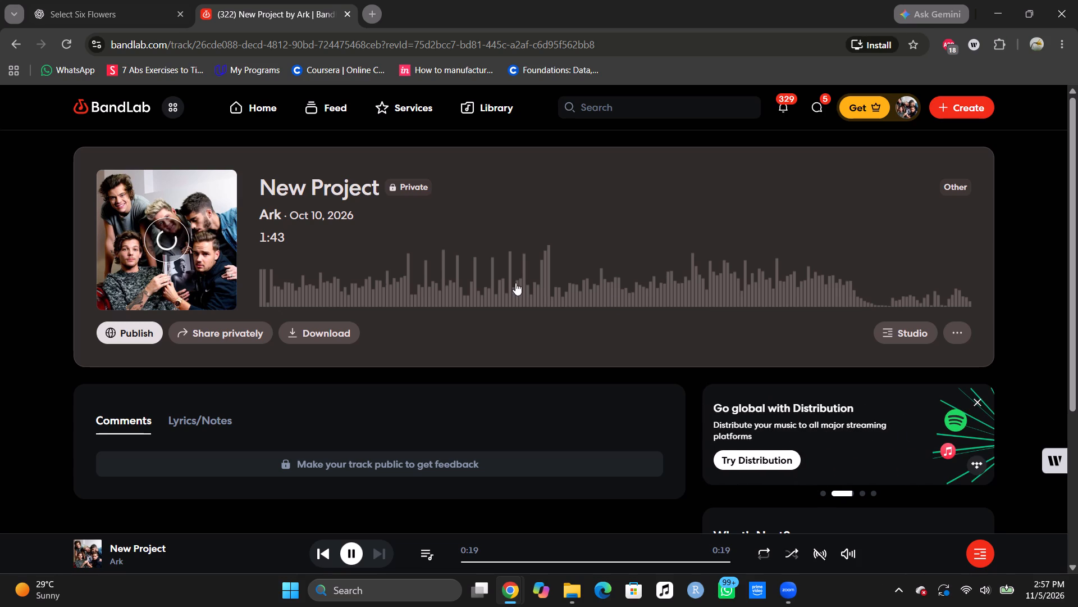
Open the Oct 10, 2026 project in the Studio for editing.
{"action": "left_click", "coordinate": [898, 334]}
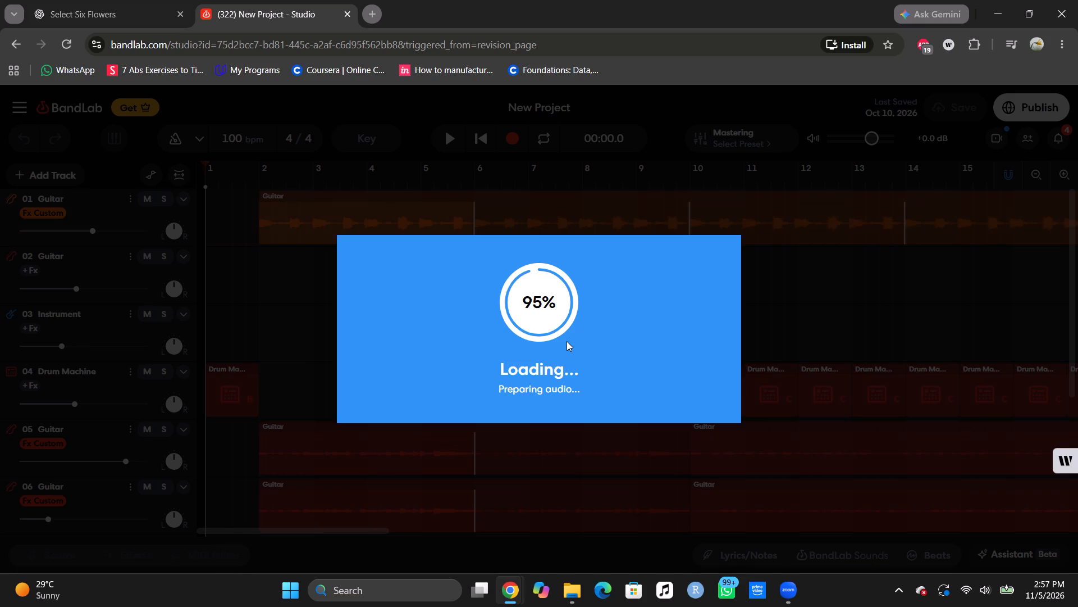
Play the project from the start and show its lyrics and notes beside the tracks.
{"action": "scroll", "coordinate": [408, 344], "scroll_direction": "down", "scroll_amount": 4}
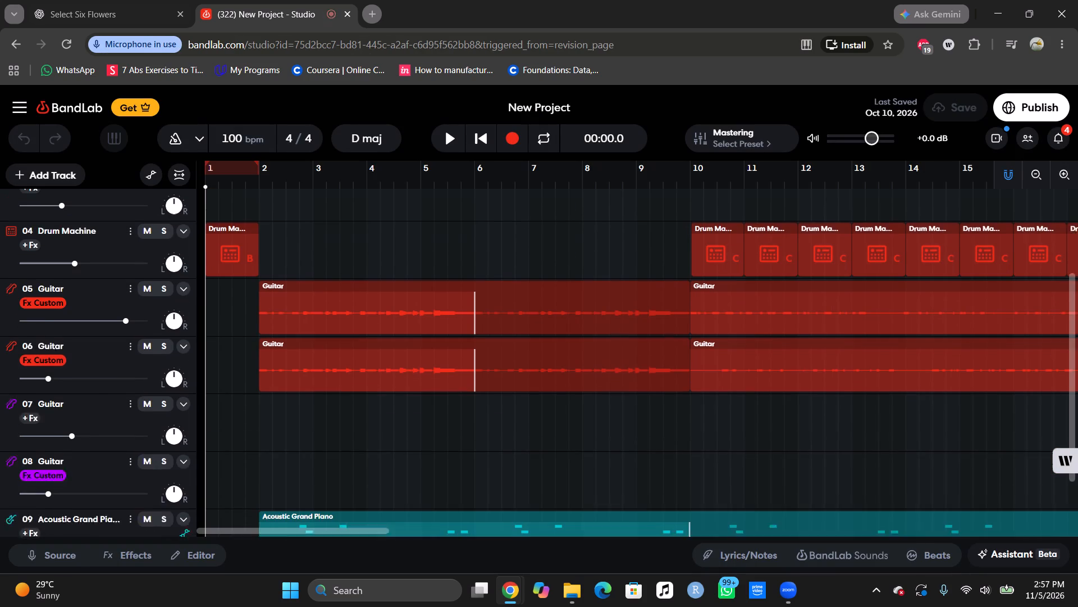
{"action": "scroll", "coordinate": [368, 351], "scroll_direction": "down", "scroll_amount": 4}
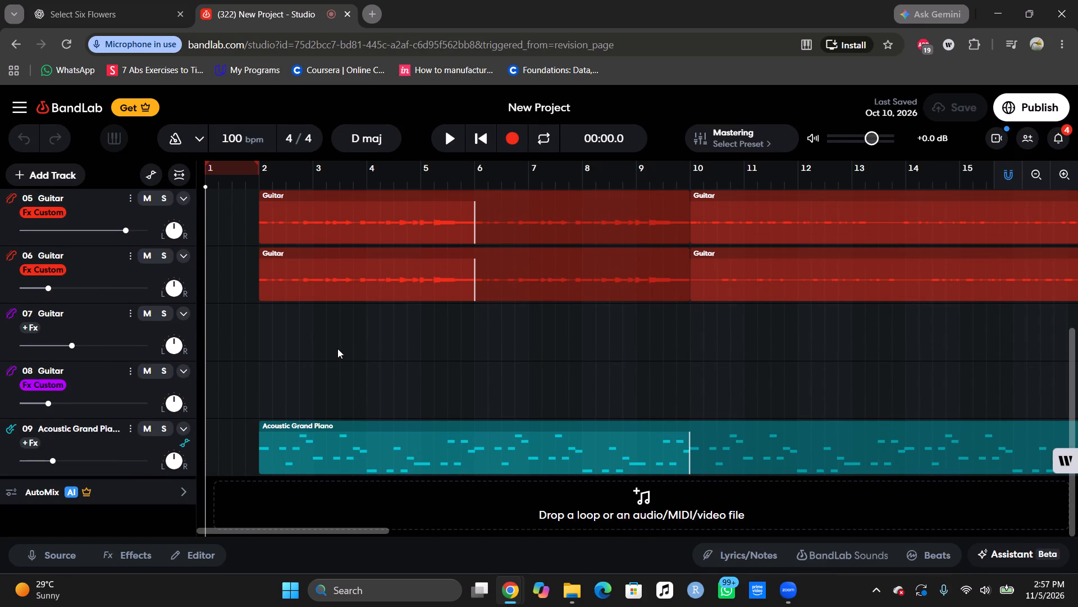
{"action": "key", "text": "space"}
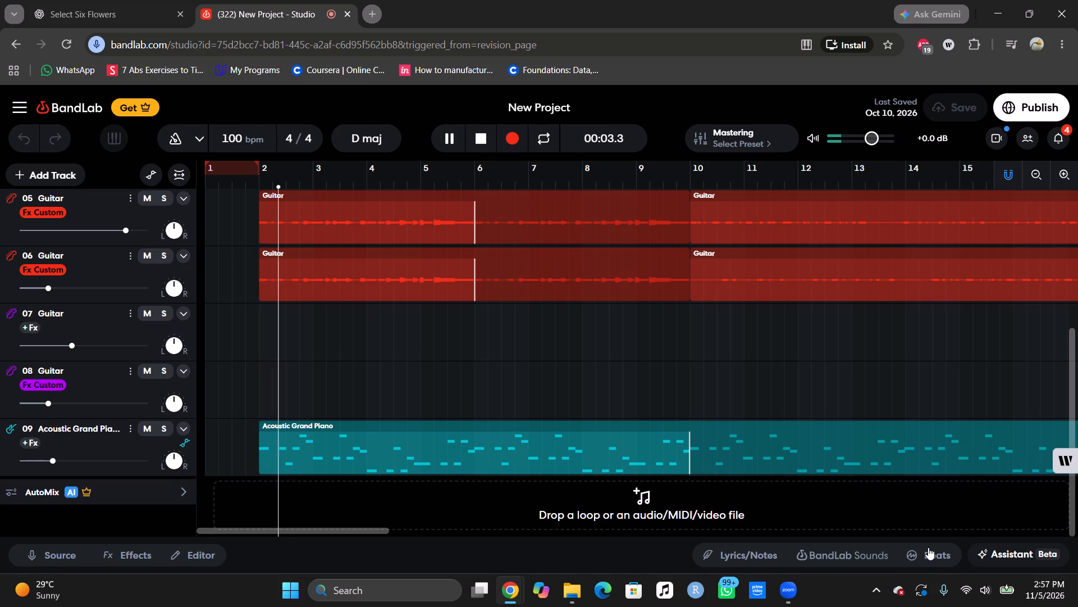
{"action": "left_click", "coordinate": [723, 555]}
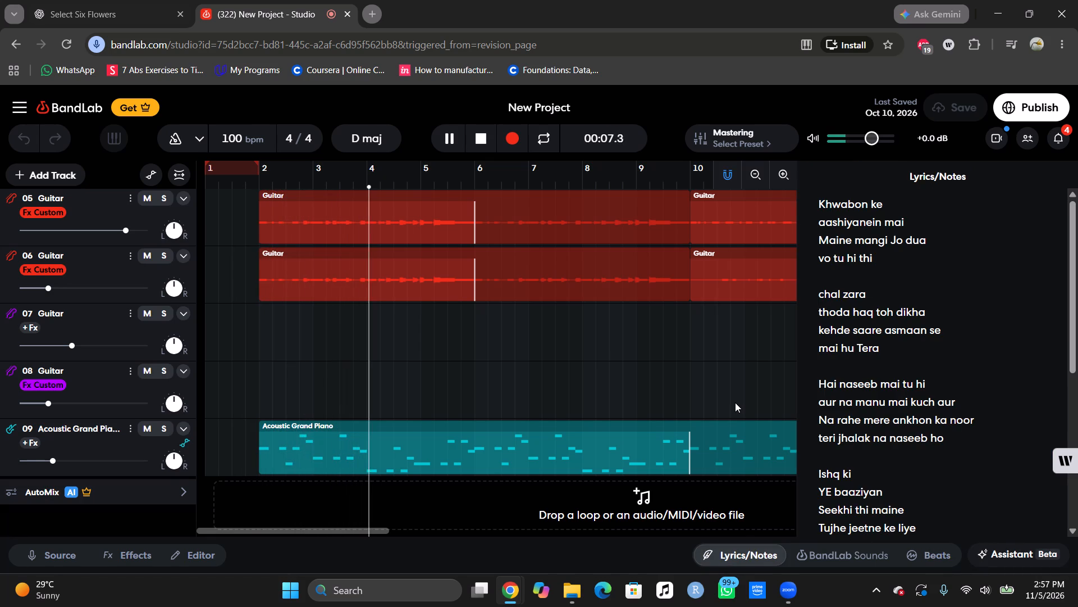
{"action": "scroll", "coordinate": [599, 404], "scroll_direction": "up", "scroll_amount": 2}
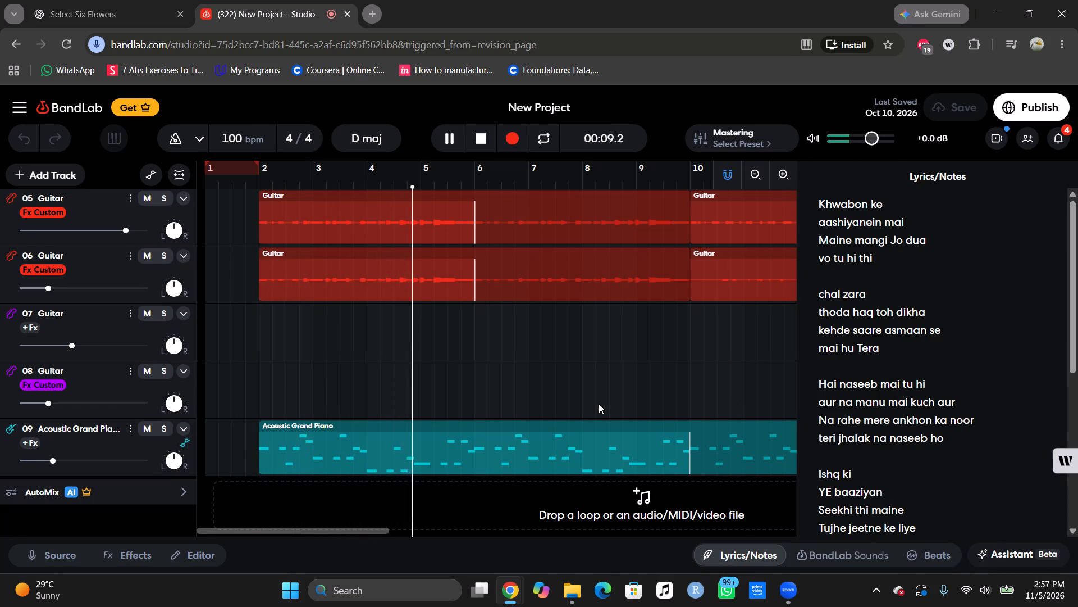
{"action": "scroll", "coordinate": [599, 404], "scroll_direction": "up", "scroll_amount": 2}
{"action": "scroll", "coordinate": [599, 404], "scroll_direction": "down", "scroll_amount": 2}
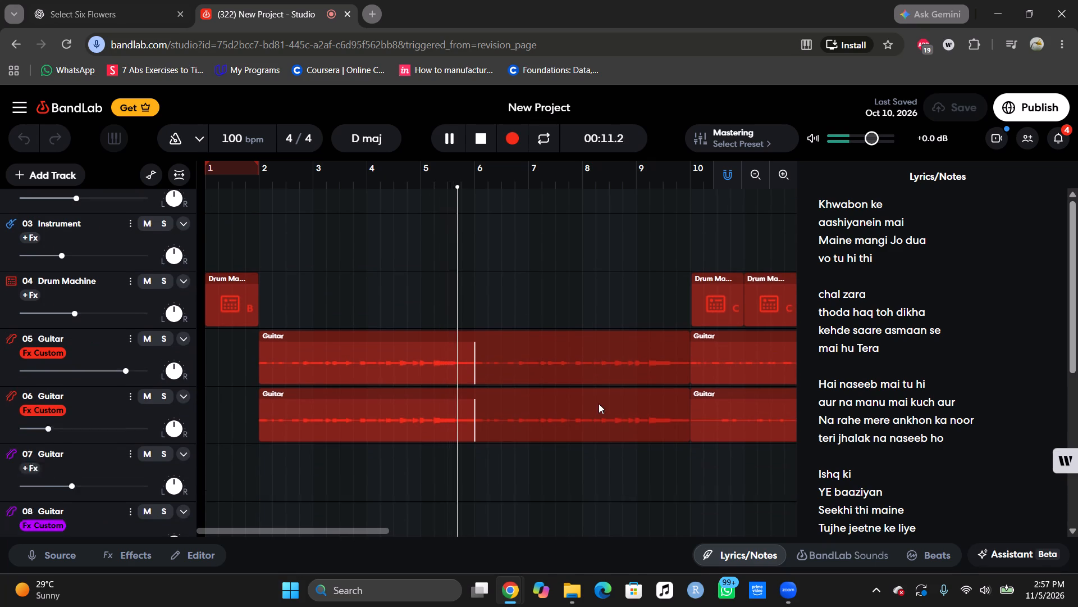
Follow the playback along the timeline to about bar 24, examining the drum, guitar and piano regions alongside the lyrics.
{"action": "left_click_drag", "start_coordinate": [371, 533], "coordinate": [389, 533]}
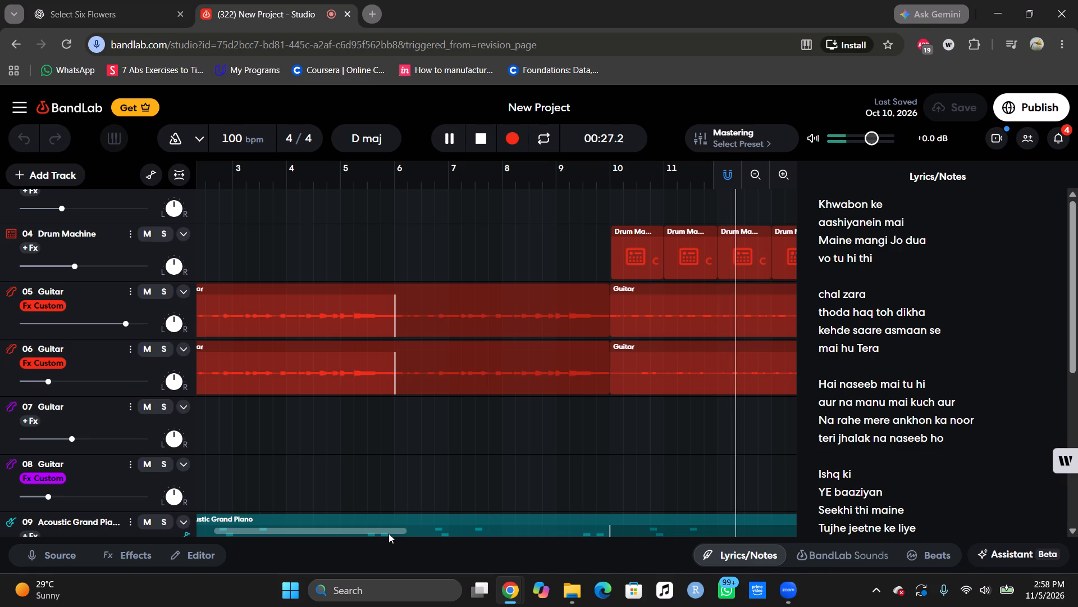
{"action": "left_click_drag", "start_coordinate": [389, 533], "coordinate": [404, 533]}
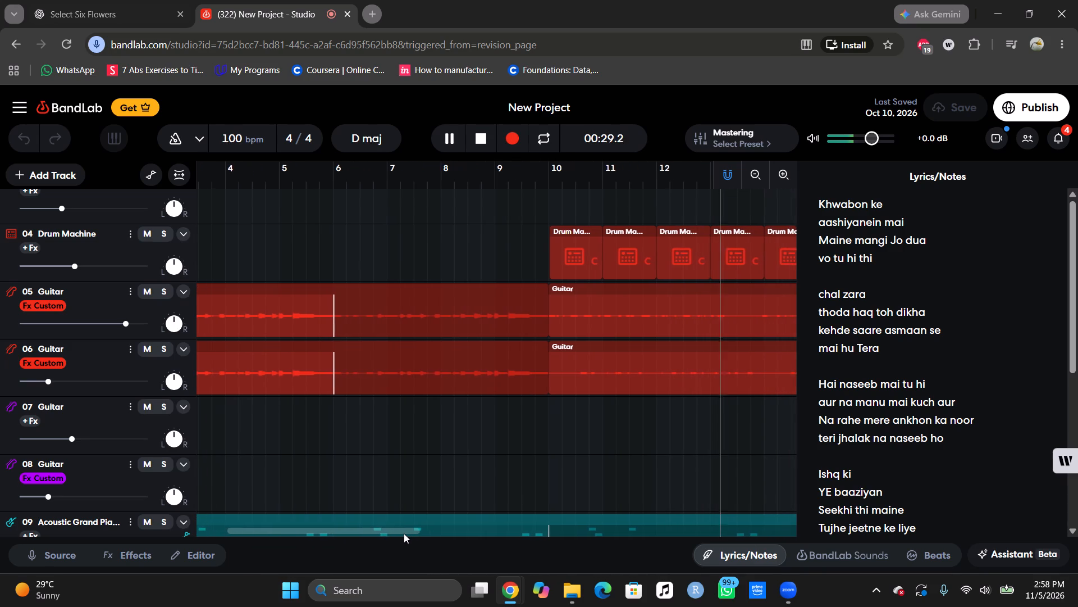
{"action": "left_click_drag", "start_coordinate": [404, 533], "coordinate": [412, 532]}
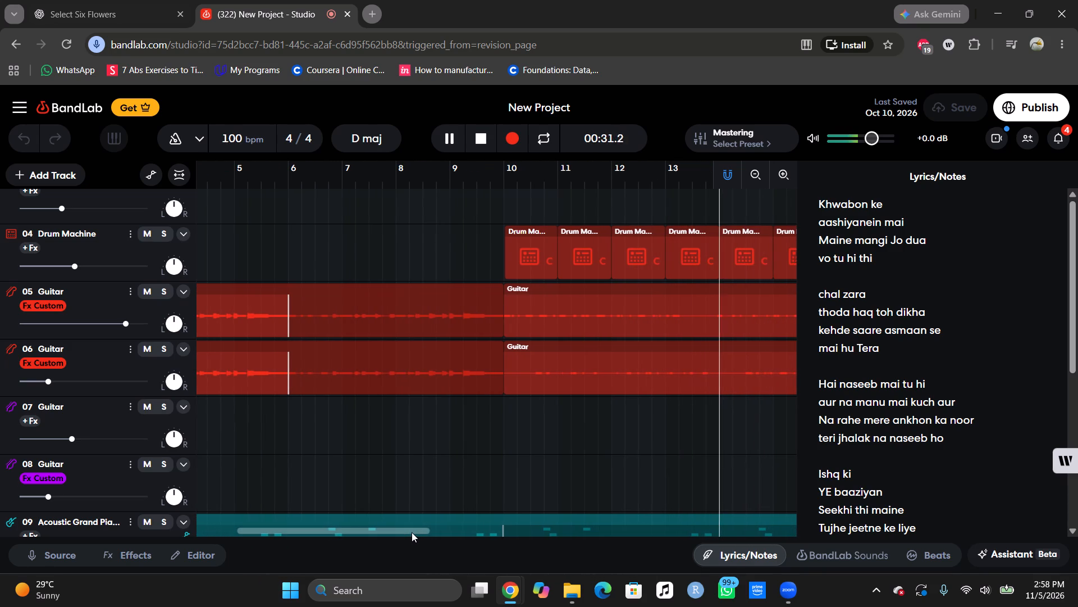
{"action": "left_click_drag", "start_coordinate": [412, 532], "coordinate": [423, 531]}
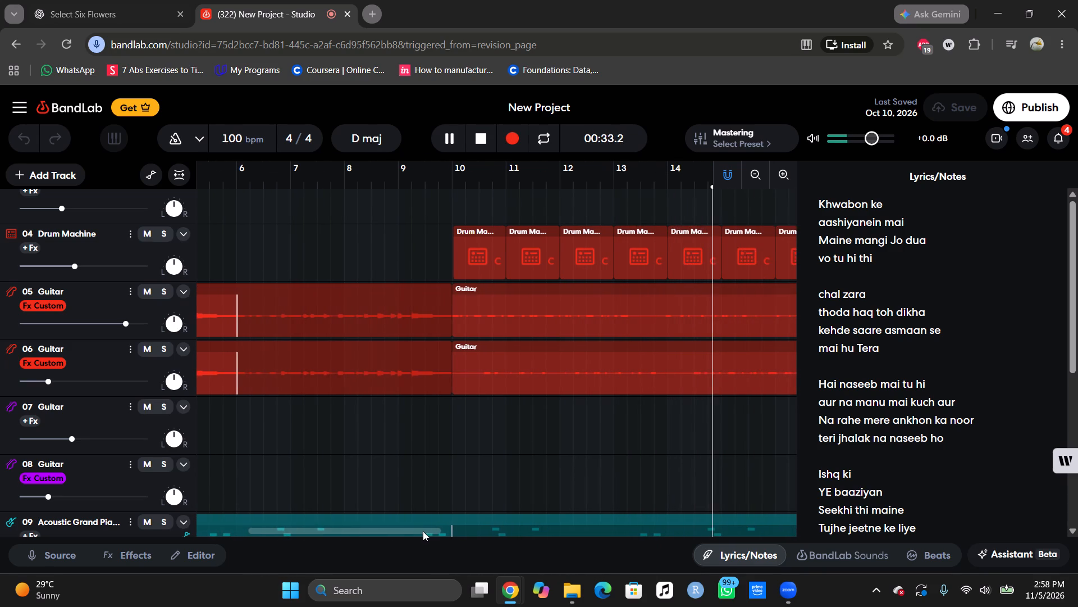
{"action": "left_click_drag", "start_coordinate": [423, 531], "coordinate": [442, 526]}
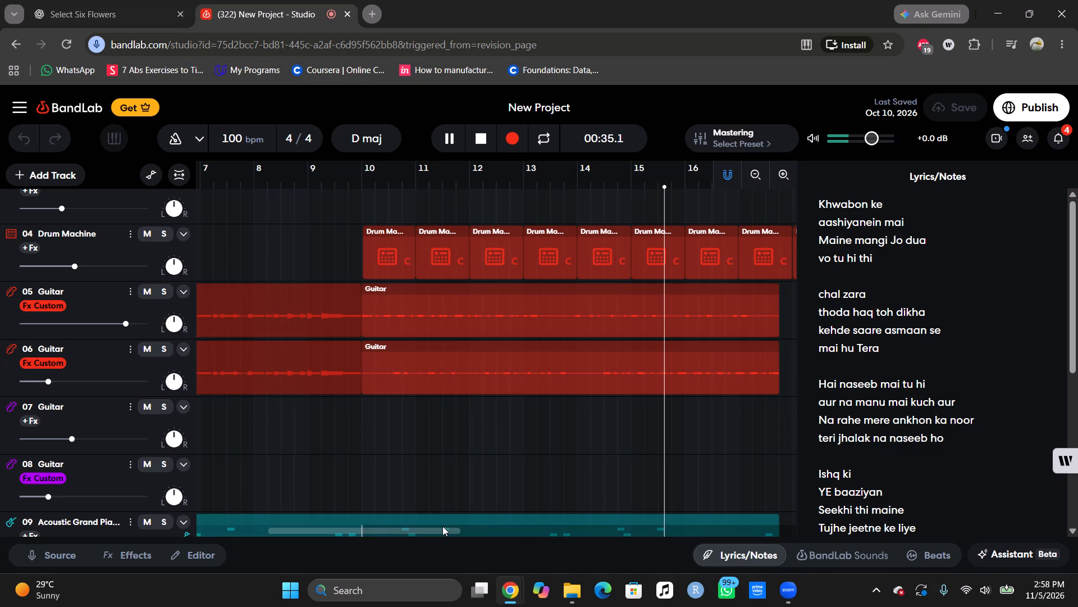
{"action": "left_click_drag", "start_coordinate": [442, 526], "coordinate": [449, 524]}
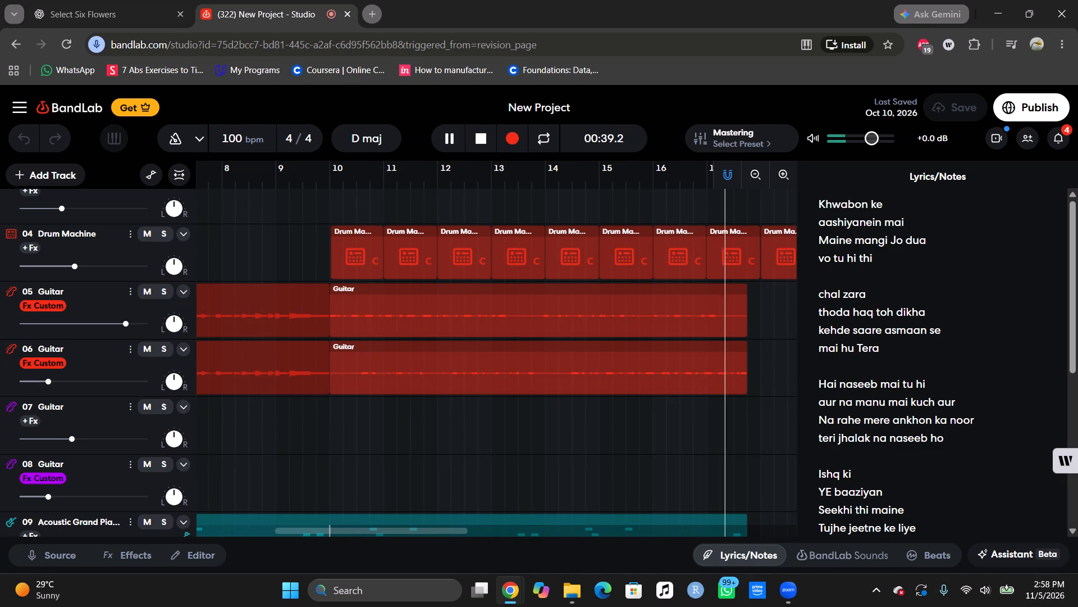
{"action": "left_click_drag", "start_coordinate": [449, 524], "coordinate": [473, 520]}
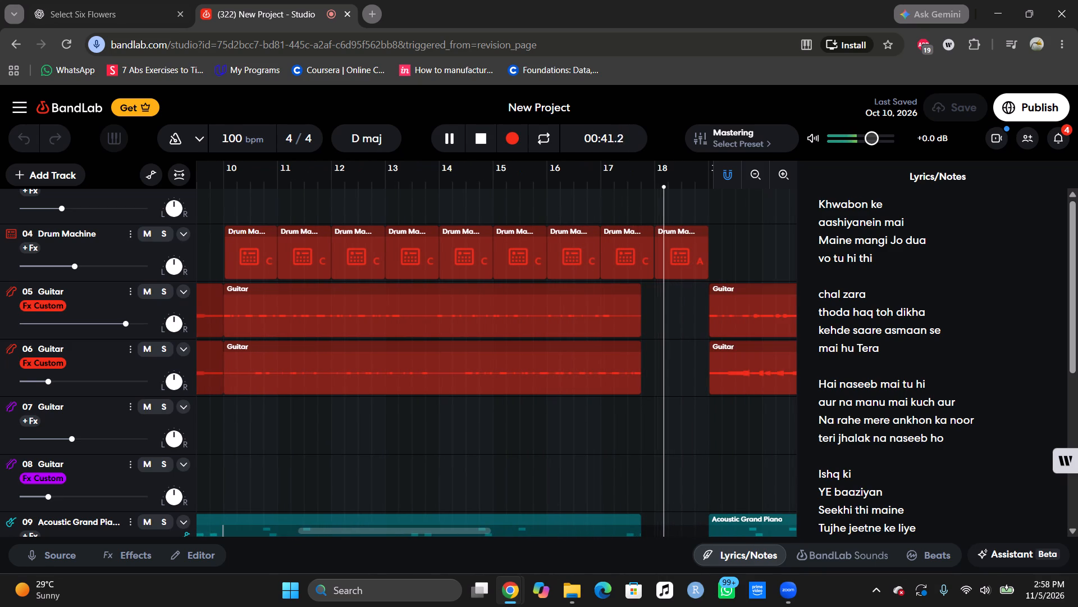
{"action": "left_click_drag", "start_coordinate": [473, 520], "coordinate": [477, 519]}
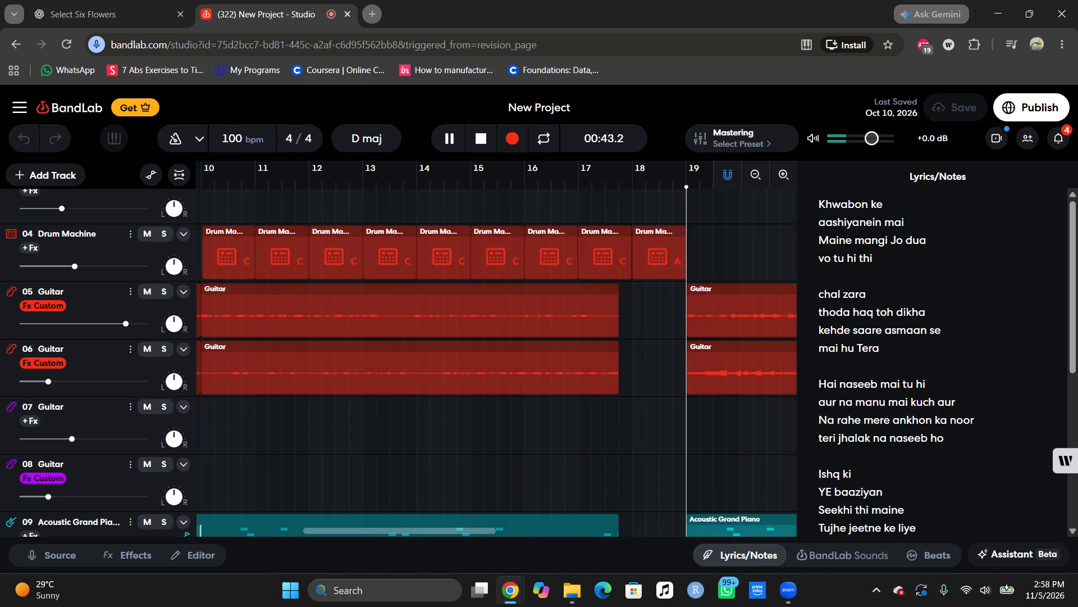
{"action": "left_click_drag", "start_coordinate": [475, 529], "coordinate": [483, 529]}
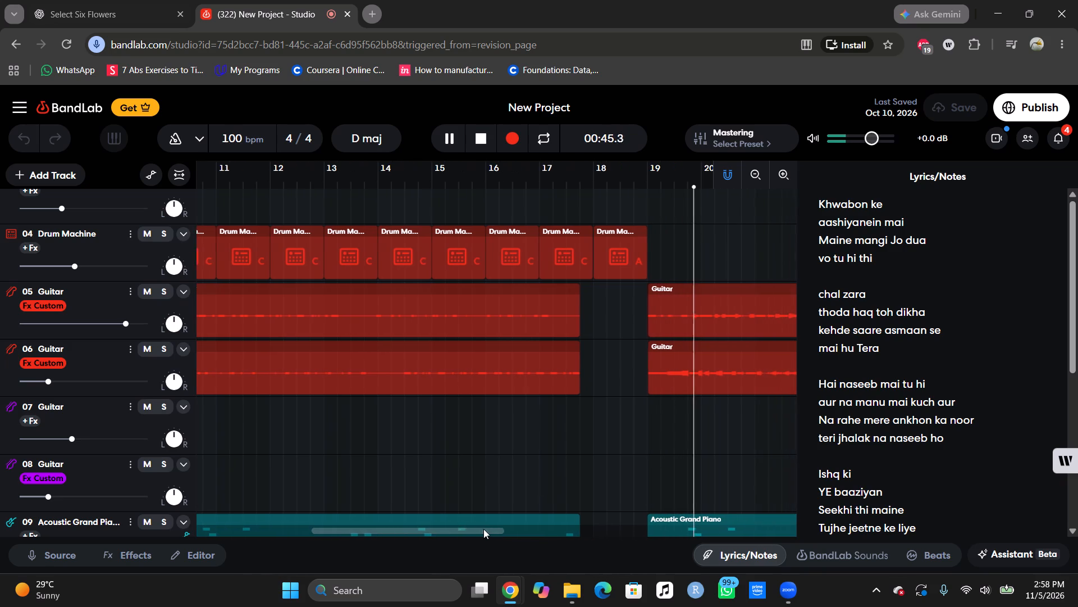
{"action": "left_click_drag", "start_coordinate": [483, 529], "coordinate": [500, 529]}
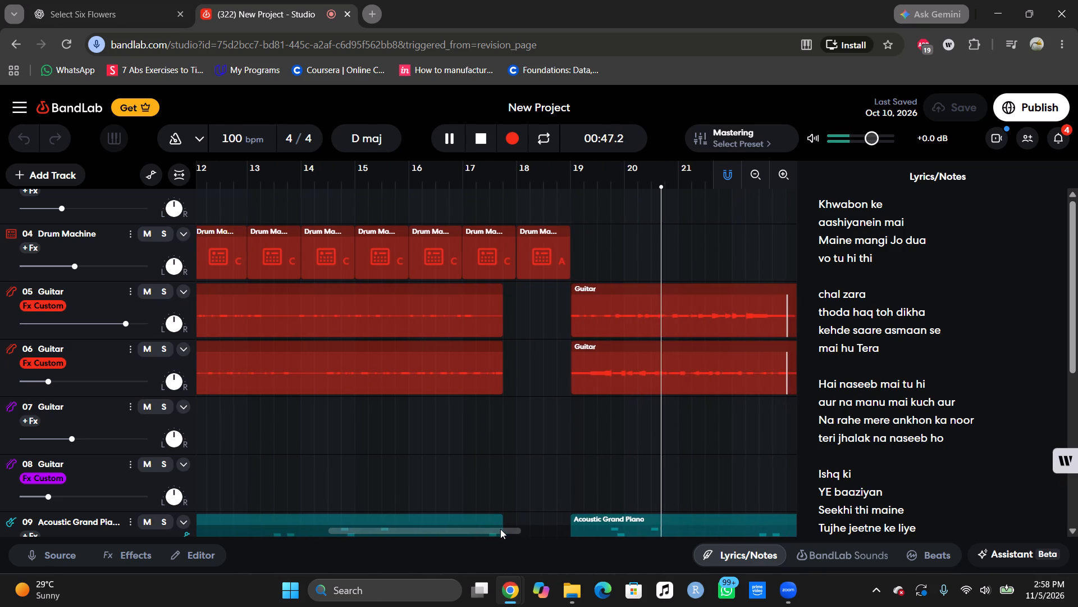
{"action": "scroll", "coordinate": [826, 529], "scroll_direction": "down", "scroll_amount": 2}
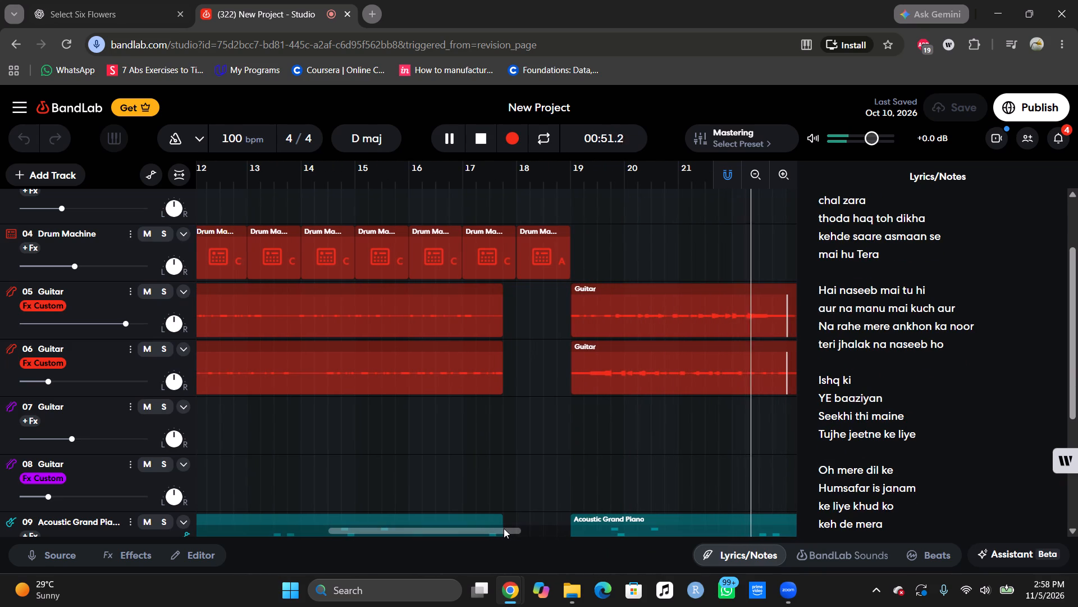
{"action": "left_click_drag", "start_coordinate": [504, 528], "coordinate": [535, 522]}
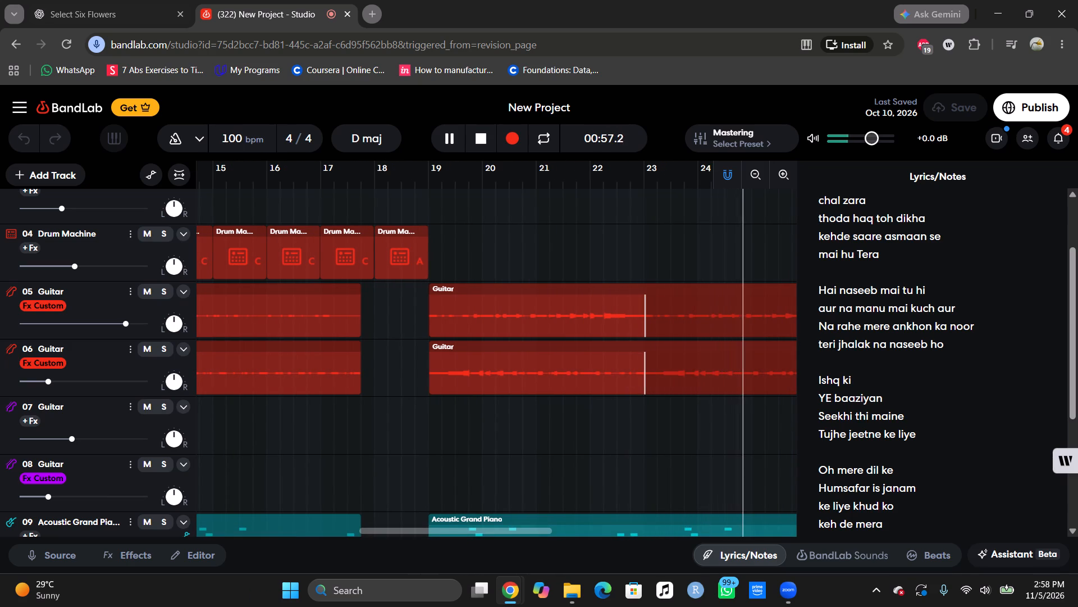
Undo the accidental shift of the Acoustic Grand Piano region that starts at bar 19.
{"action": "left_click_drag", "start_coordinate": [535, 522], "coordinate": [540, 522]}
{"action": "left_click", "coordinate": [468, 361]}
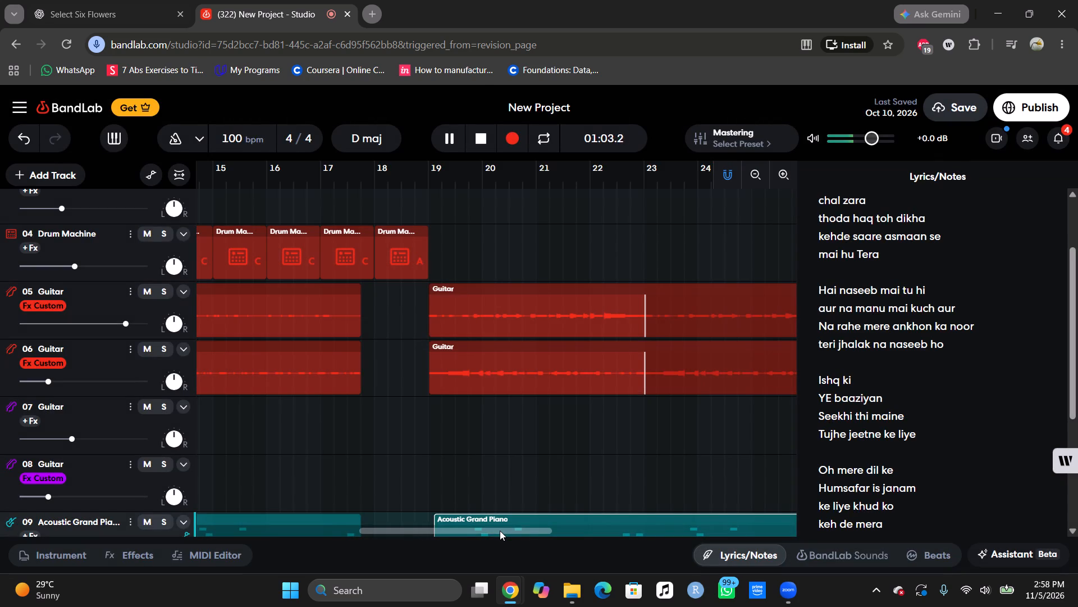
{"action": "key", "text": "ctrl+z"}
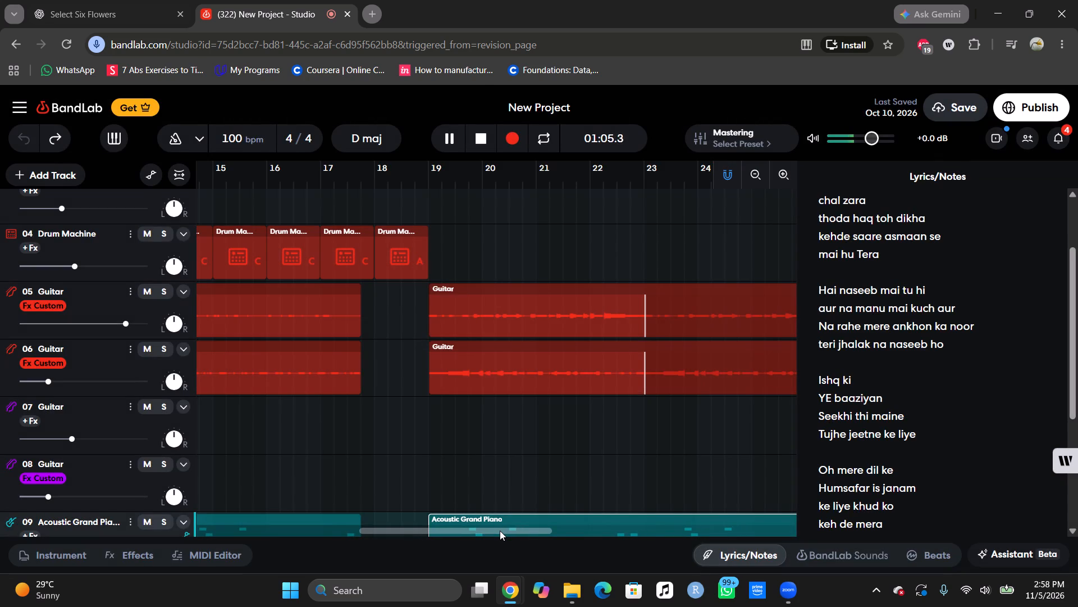
Review the arrangement from bar 23 onward and the remaining lyrics, pause playback and return to the beginning of the timeline.
{"action": "left_click_drag", "start_coordinate": [500, 531], "coordinate": [596, 526]}
{"action": "scroll", "coordinate": [798, 453], "scroll_direction": "down", "scroll_amount": 2}
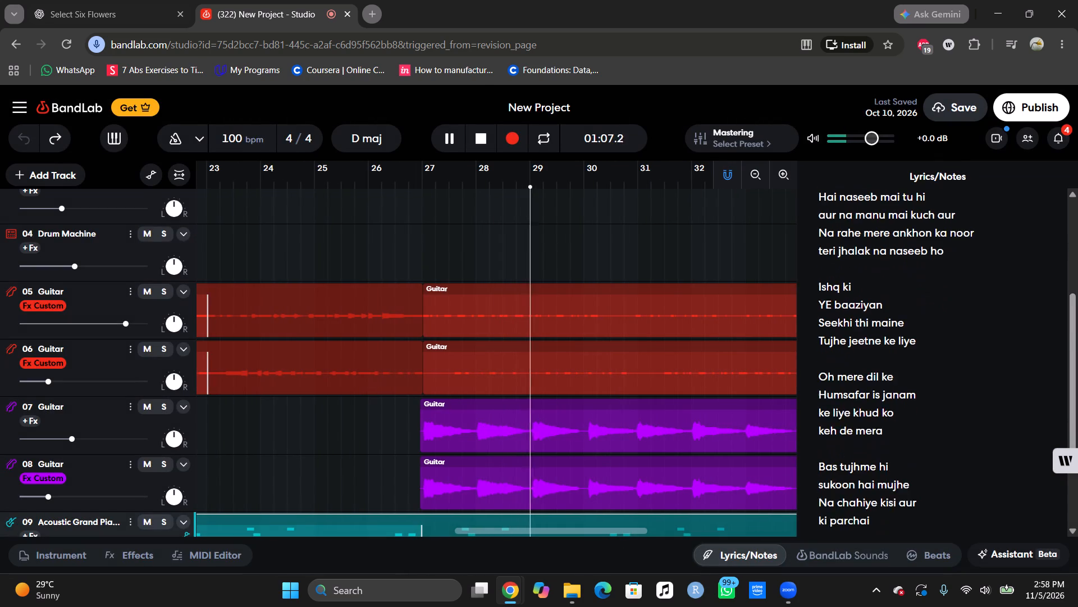
{"action": "scroll", "coordinate": [884, 474], "scroll_direction": "down", "scroll_amount": 3}
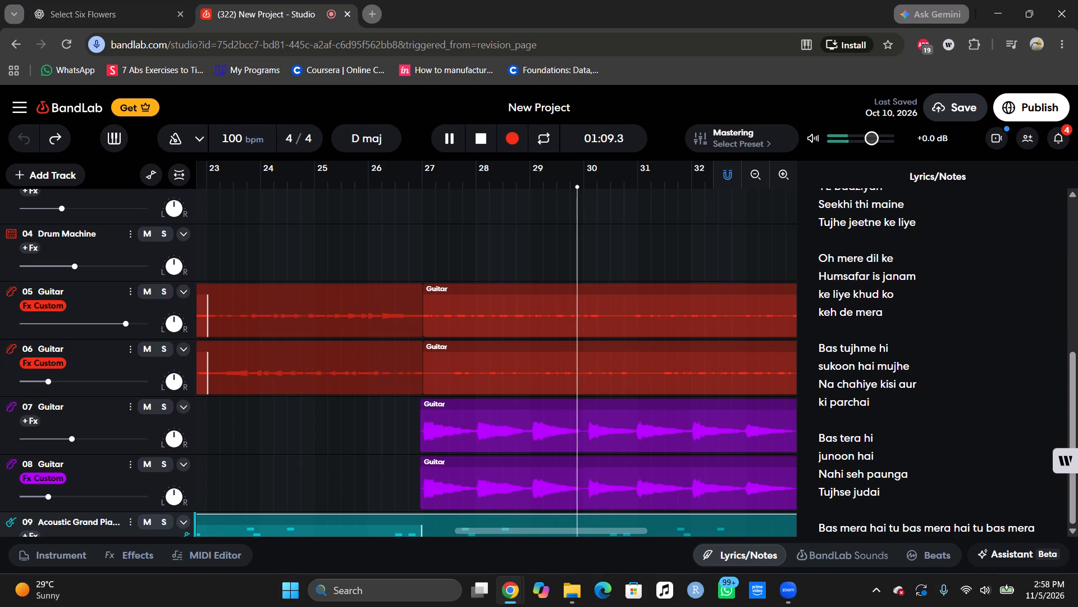
{"action": "scroll", "coordinate": [832, 508], "scroll_direction": "down", "scroll_amount": 2}
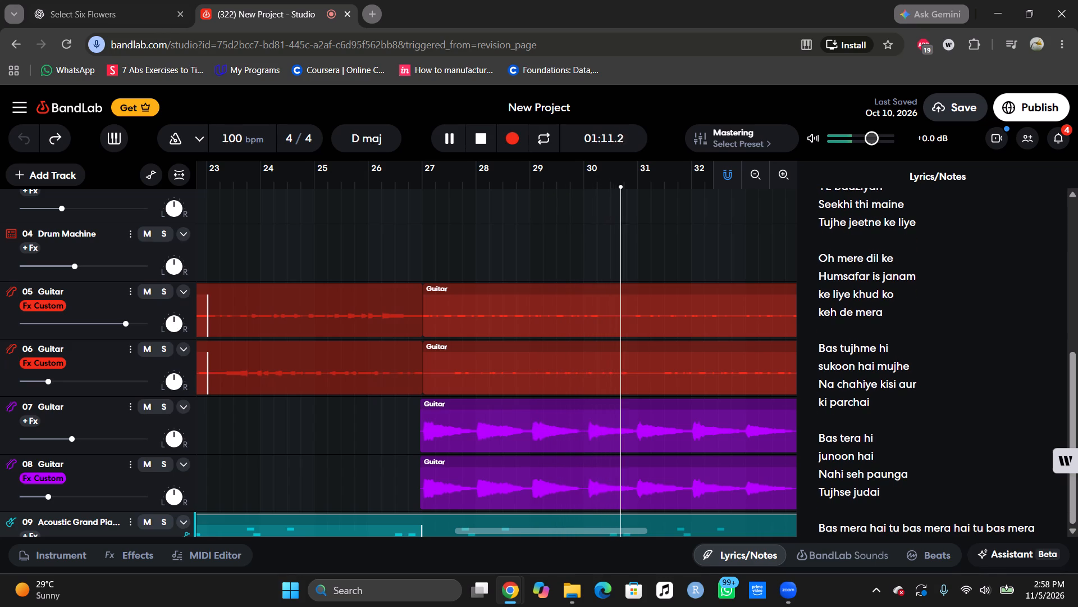
{"action": "left_click", "coordinate": [450, 131]}
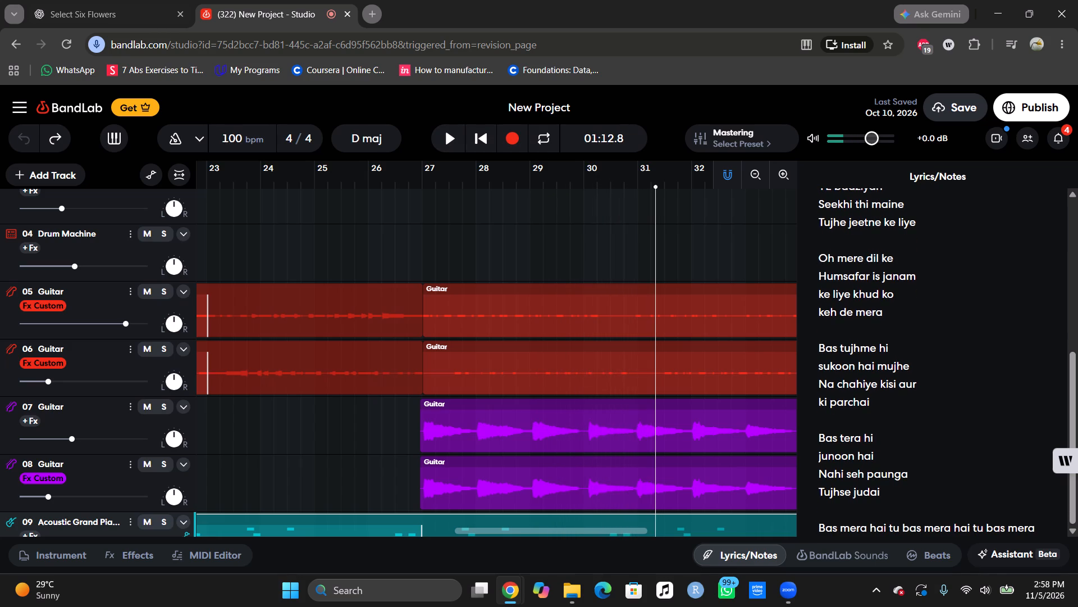
{"action": "left_click_drag", "start_coordinate": [547, 530], "coordinate": [213, 514]}
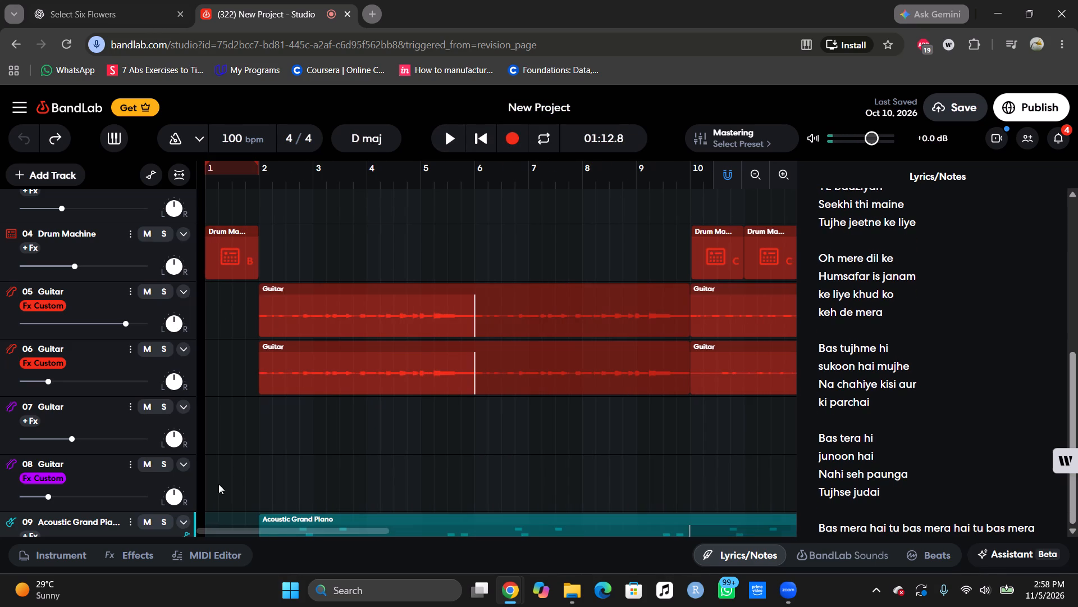
Return the playhead to the start of the timeline and add a new Voice/Audio track below the Acoustic Grand Piano.
{"action": "left_click", "coordinate": [216, 175]}
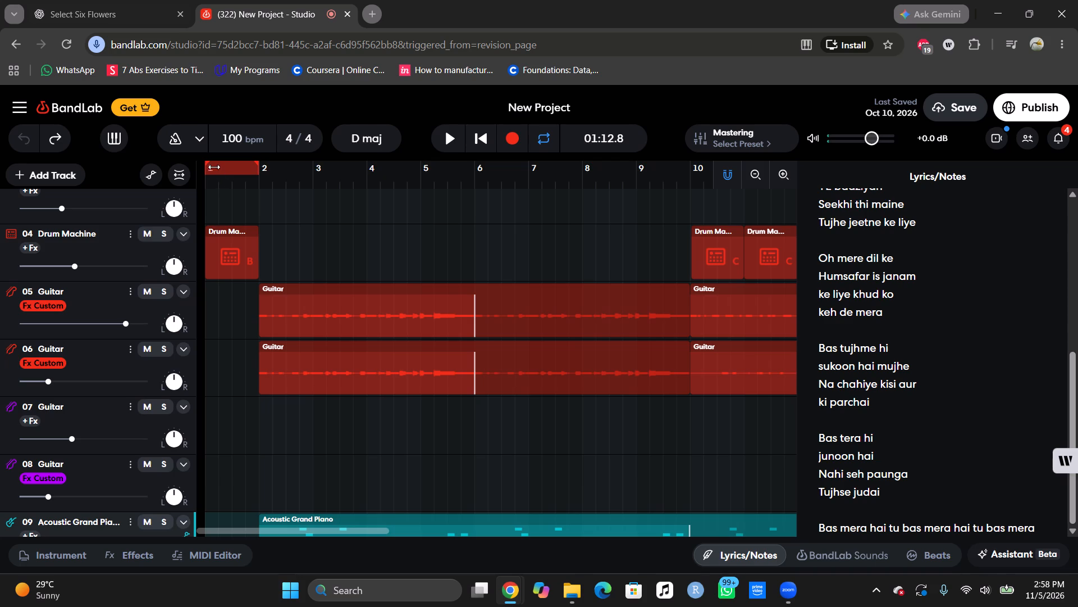
{"action": "left_click", "coordinate": [214, 166]}
{"action": "left_click_drag", "start_coordinate": [215, 177], "coordinate": [186, 183]}
{"action": "scroll", "coordinate": [259, 354], "scroll_direction": "down", "scroll_amount": 11}
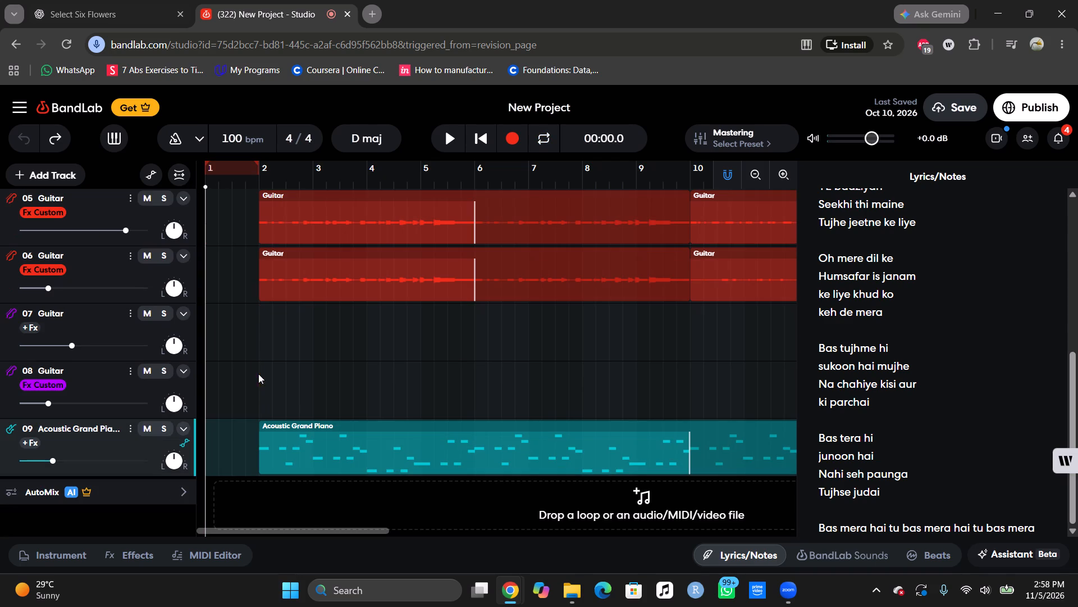
{"action": "scroll", "coordinate": [258, 374], "scroll_direction": "down", "scroll_amount": 2}
{"action": "left_click", "coordinate": [38, 178]}
{"action": "left_click", "coordinate": [66, 251]}
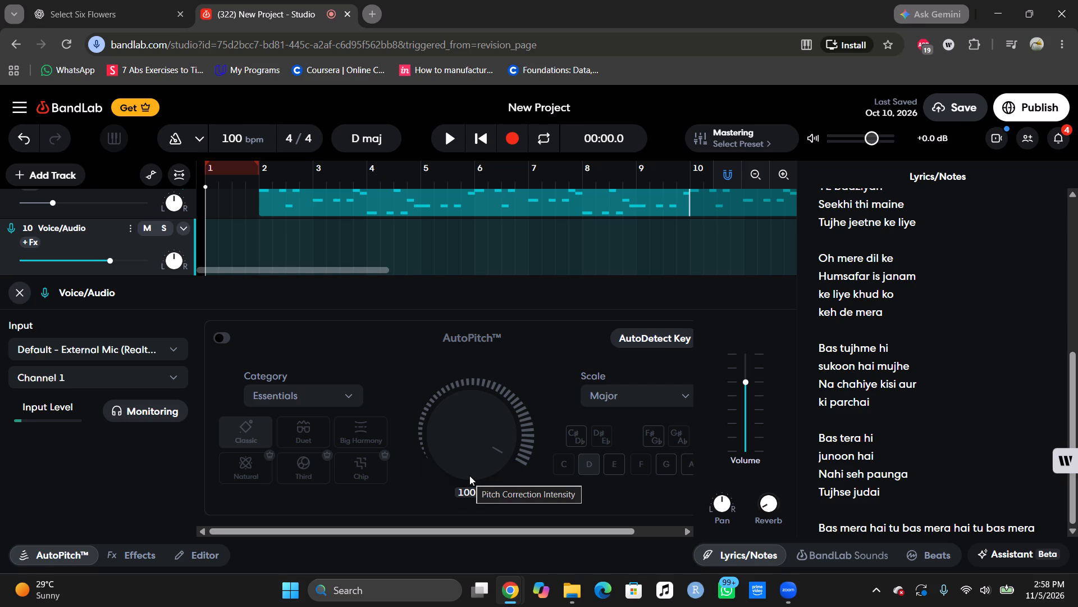
Set the new voice track's input to External Mic (Realtek(R) Audio) on Channel 1 + 2, leaving input monitoring off.
{"action": "left_click", "coordinate": [127, 408]}
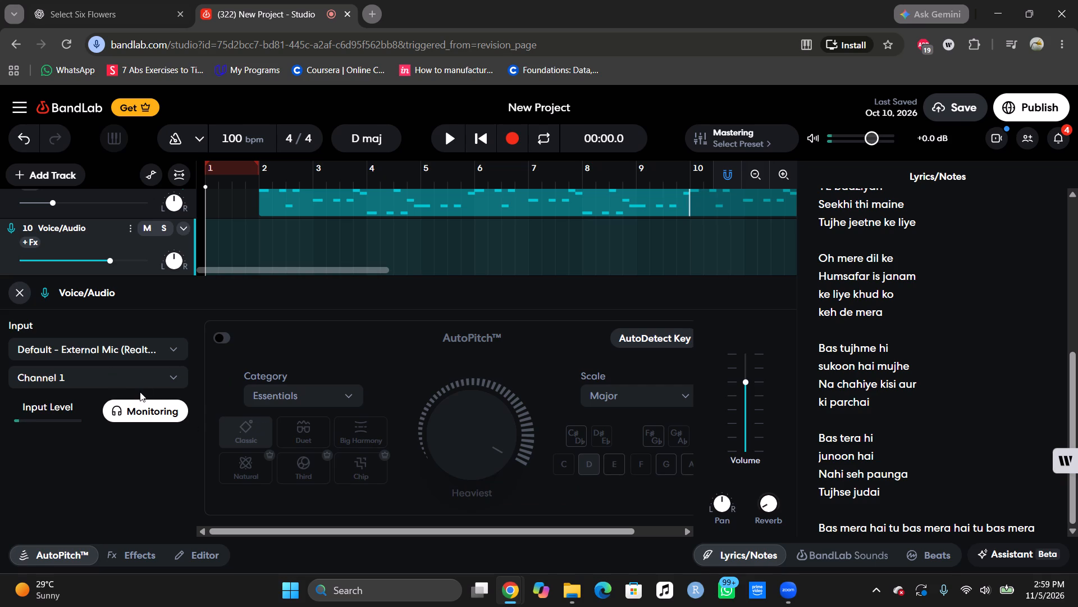
{"action": "left_click", "coordinate": [135, 344]}
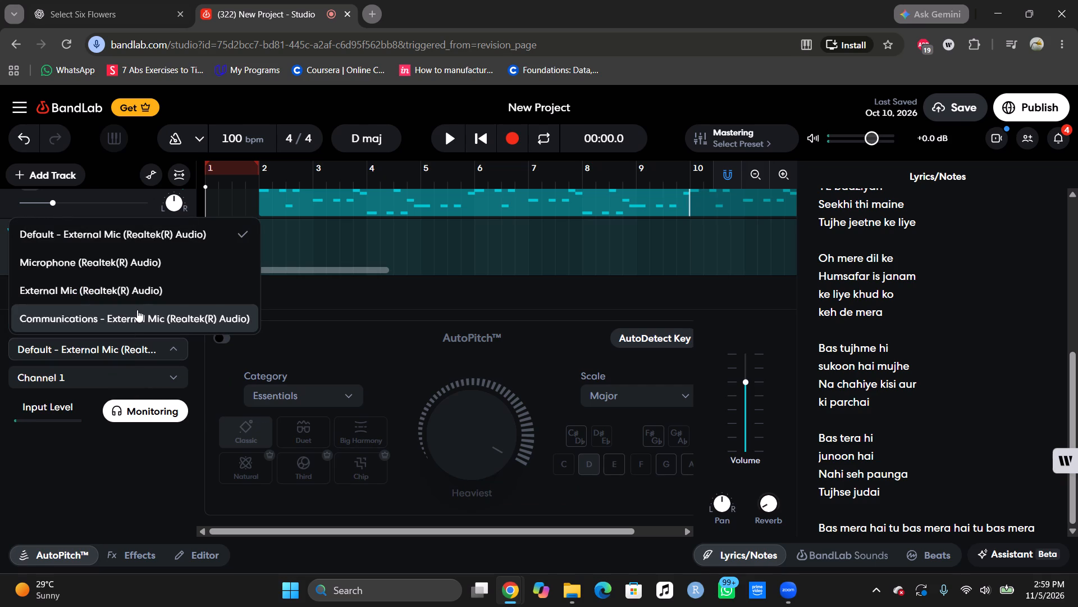
{"action": "left_click", "coordinate": [136, 296]}
{"action": "left_click", "coordinate": [122, 374]}
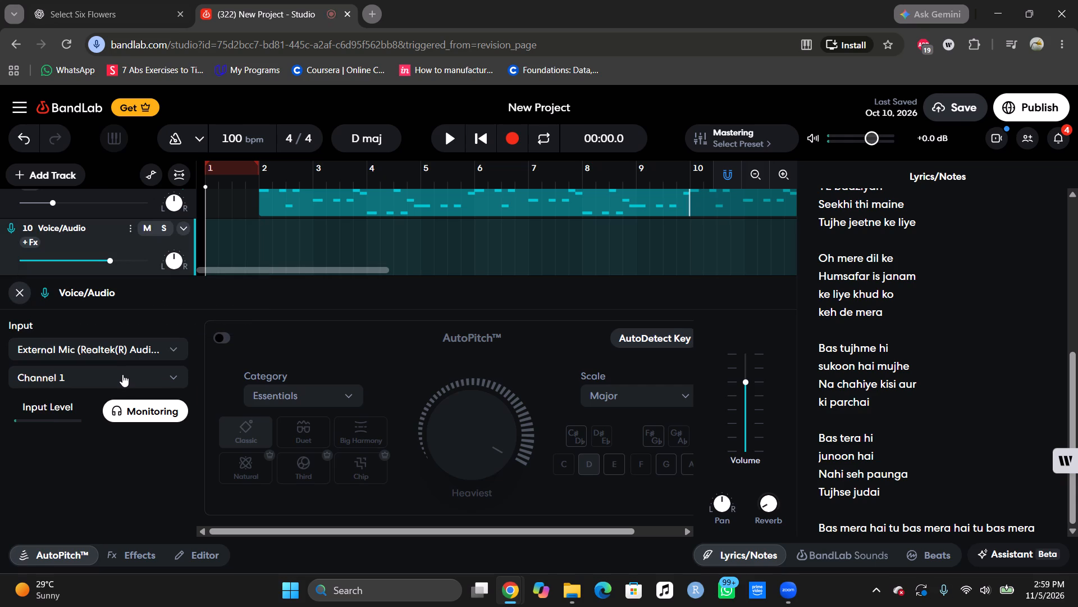
{"action": "left_click", "coordinate": [103, 464]}
{"action": "left_click", "coordinate": [134, 410]}
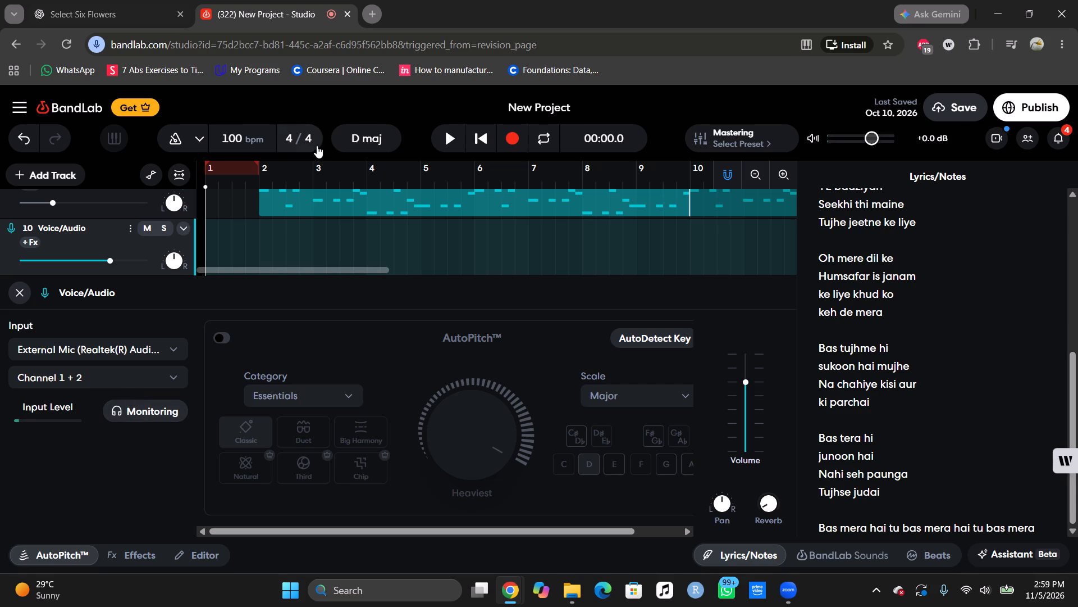
{"action": "left_click", "coordinate": [10, 289]}
Read through the lyrics, record a vocal take on the Voice/Audio track from bar 2 to just before bar 9, and stop the transport.
{"action": "scroll", "coordinate": [319, 312], "scroll_direction": "up", "scroll_amount": 6}
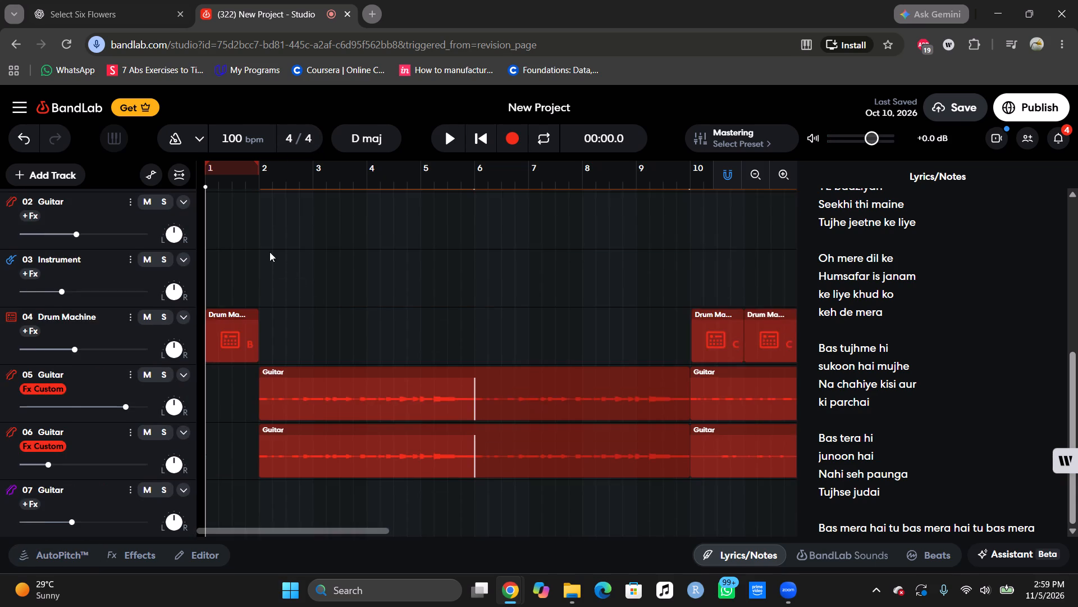
{"action": "scroll", "coordinate": [269, 251], "scroll_direction": "up", "scroll_amount": 5}
{"action": "left_click", "coordinate": [260, 183]}
{"action": "scroll", "coordinate": [931, 378], "scroll_direction": "up", "scroll_amount": 2}
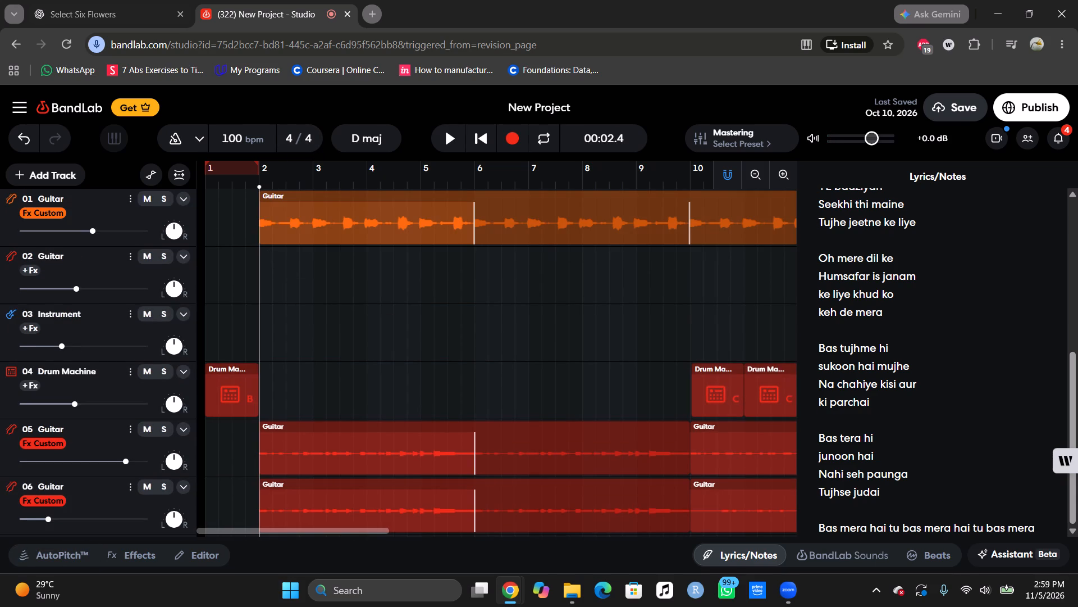
{"action": "scroll", "coordinate": [940, 385], "scroll_direction": "up", "scroll_amount": 10}
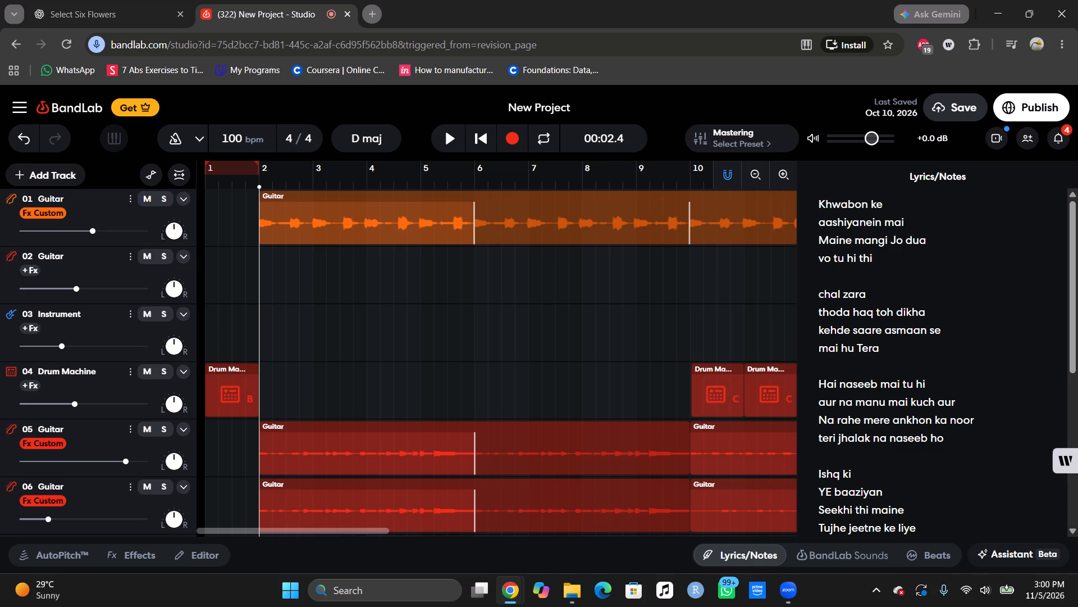
{"action": "scroll", "coordinate": [873, 451], "scroll_direction": "down", "scroll_amount": 1}
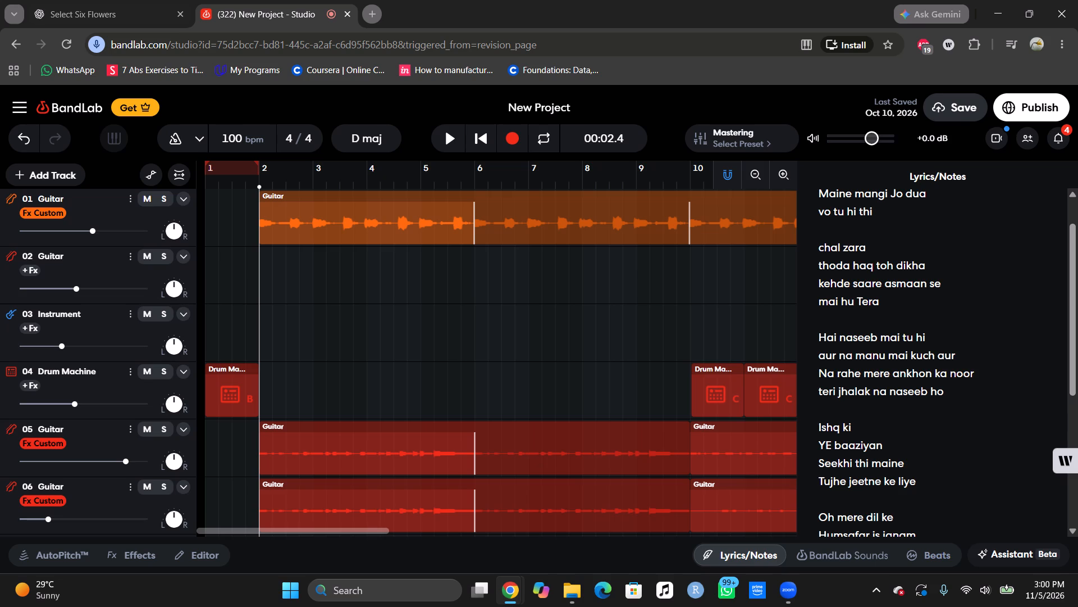
{"action": "scroll", "coordinate": [902, 457], "scroll_direction": "down", "scroll_amount": 1}
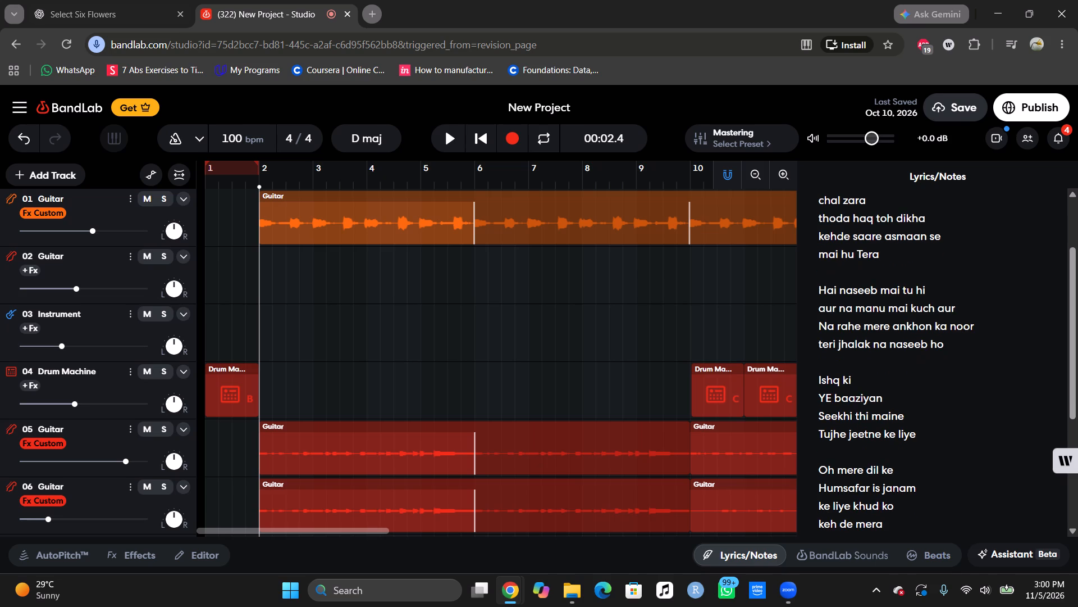
{"action": "scroll", "coordinate": [902, 457], "scroll_direction": "down", "scroll_amount": 1}
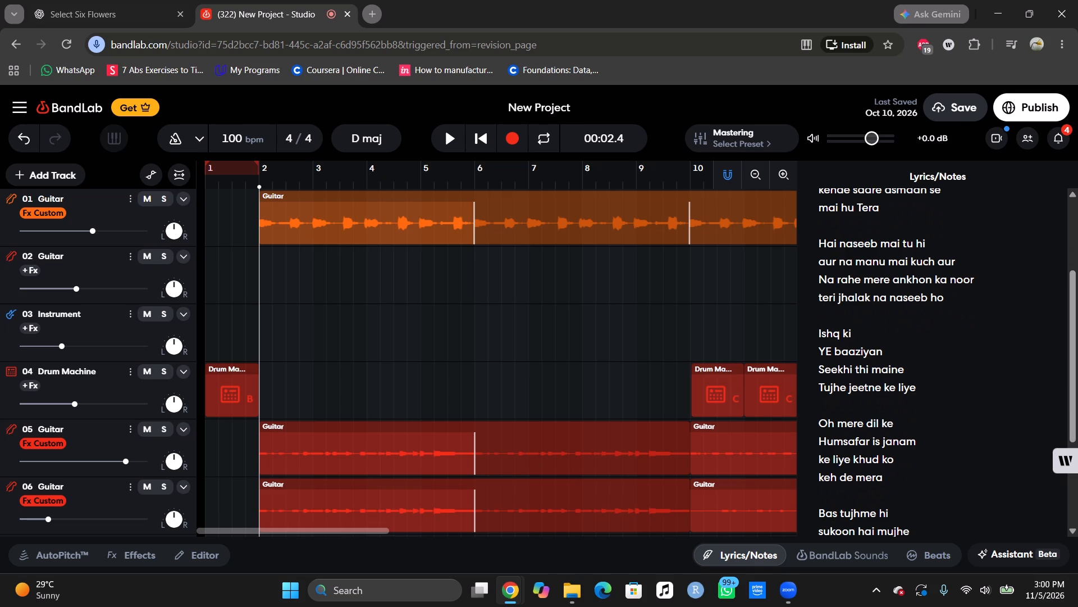
{"action": "scroll", "coordinate": [902, 457], "scroll_direction": "down", "scroll_amount": 2}
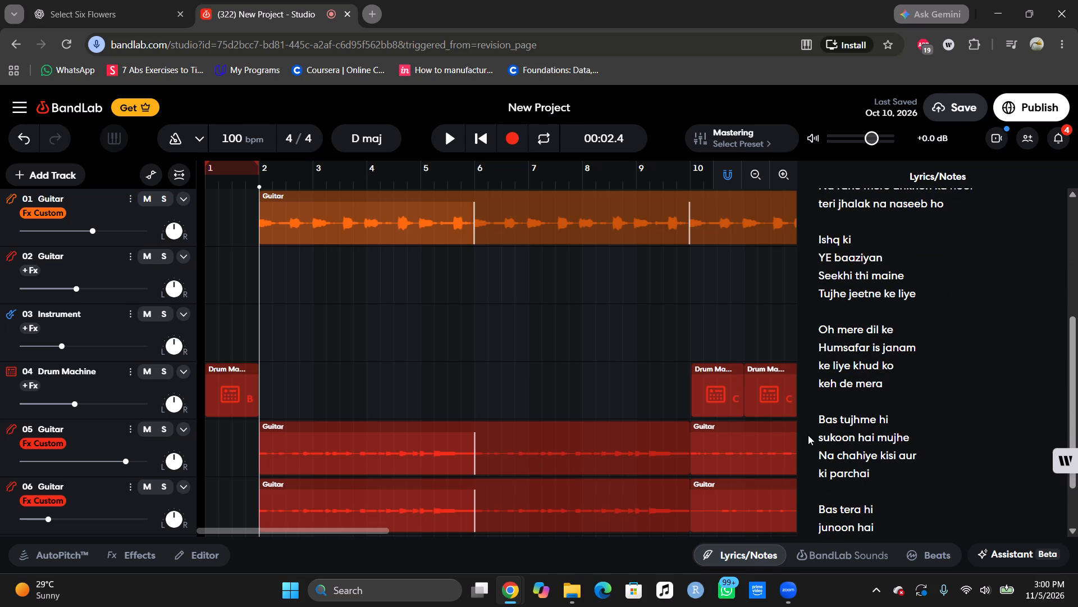
{"action": "scroll", "coordinate": [897, 437], "scroll_direction": "up", "scroll_amount": 9}
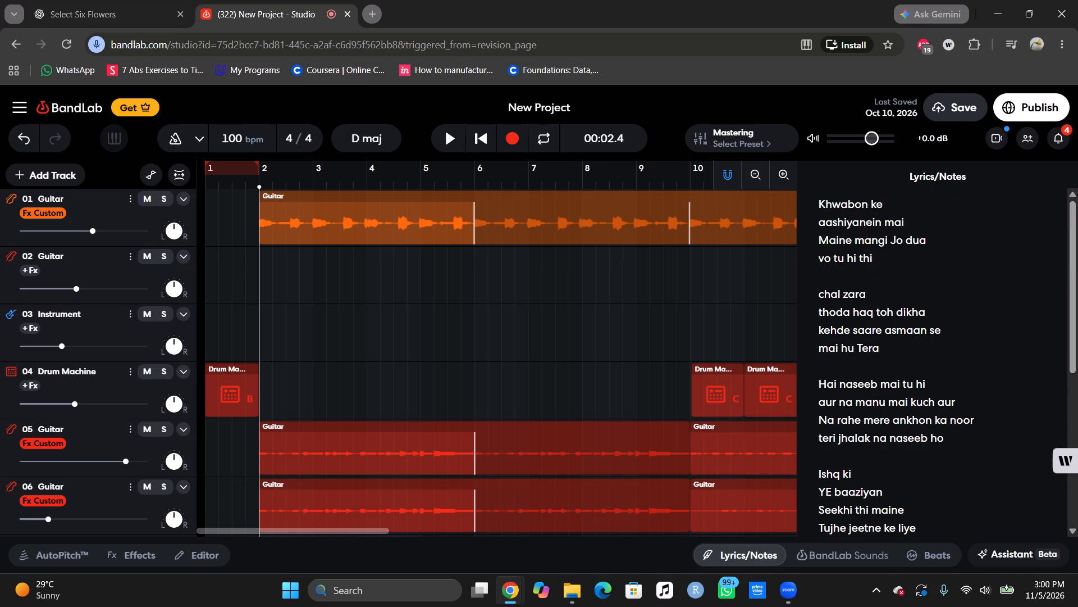
{"action": "left_click", "coordinate": [513, 132]}
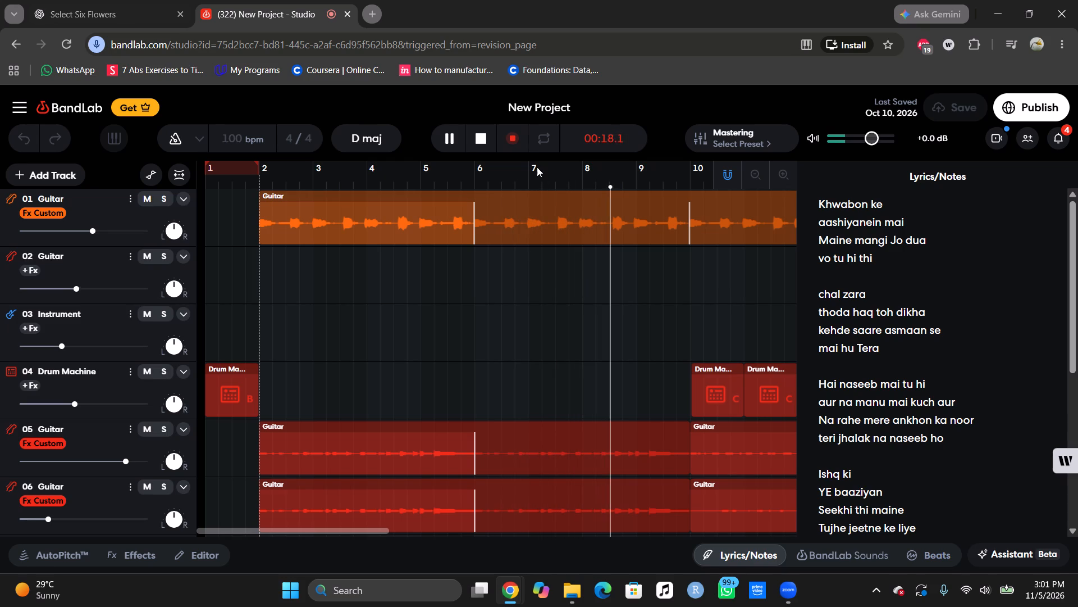
{"action": "left_click", "coordinate": [509, 135]}
{"action": "scroll", "coordinate": [386, 284], "scroll_direction": "down", "scroll_amount": 7}
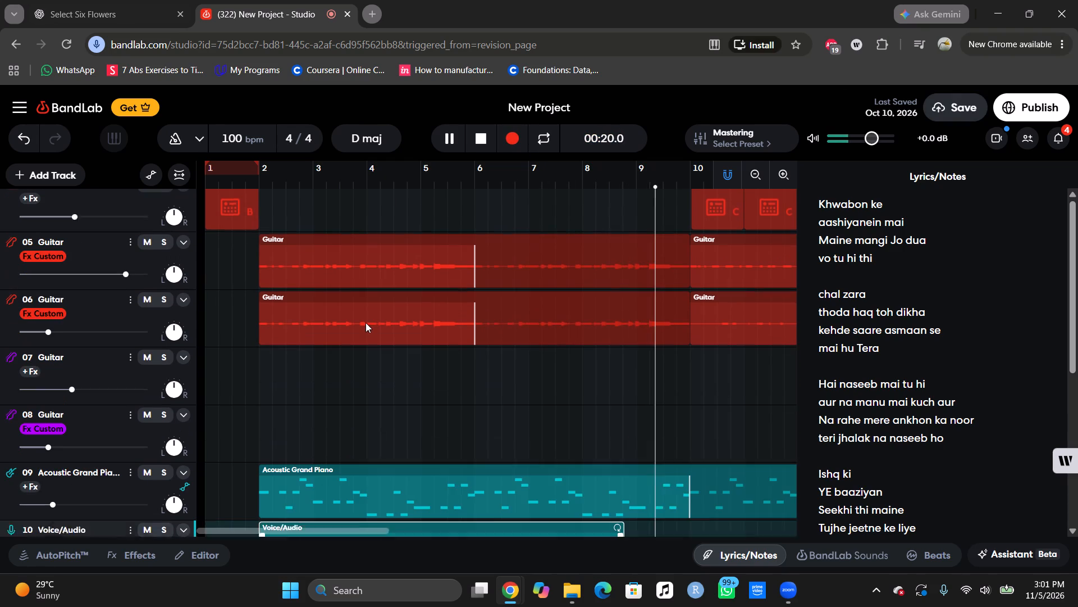
{"action": "left_click", "coordinate": [450, 140]}
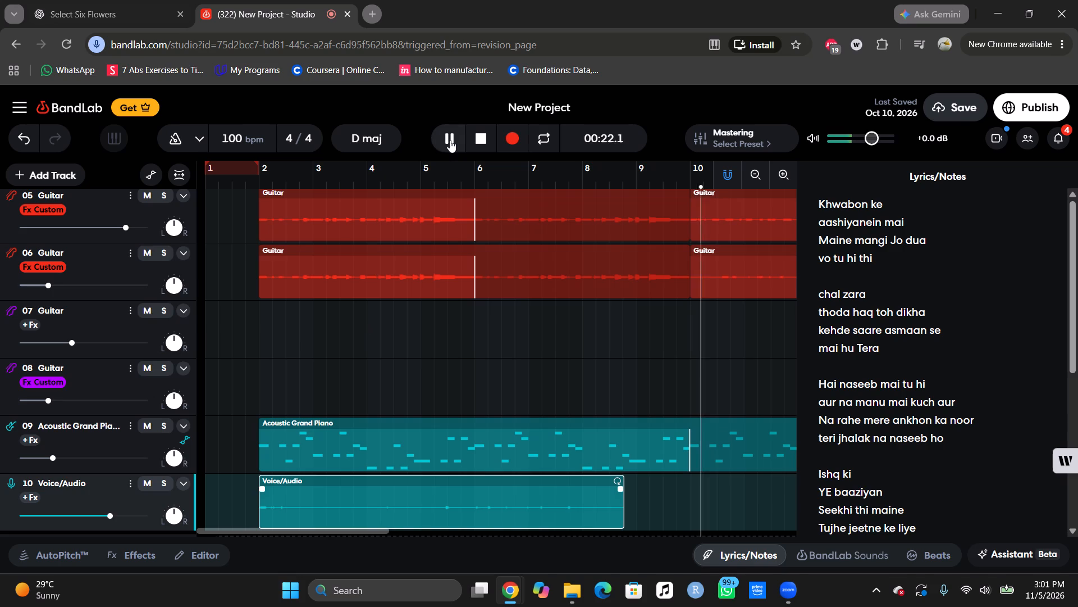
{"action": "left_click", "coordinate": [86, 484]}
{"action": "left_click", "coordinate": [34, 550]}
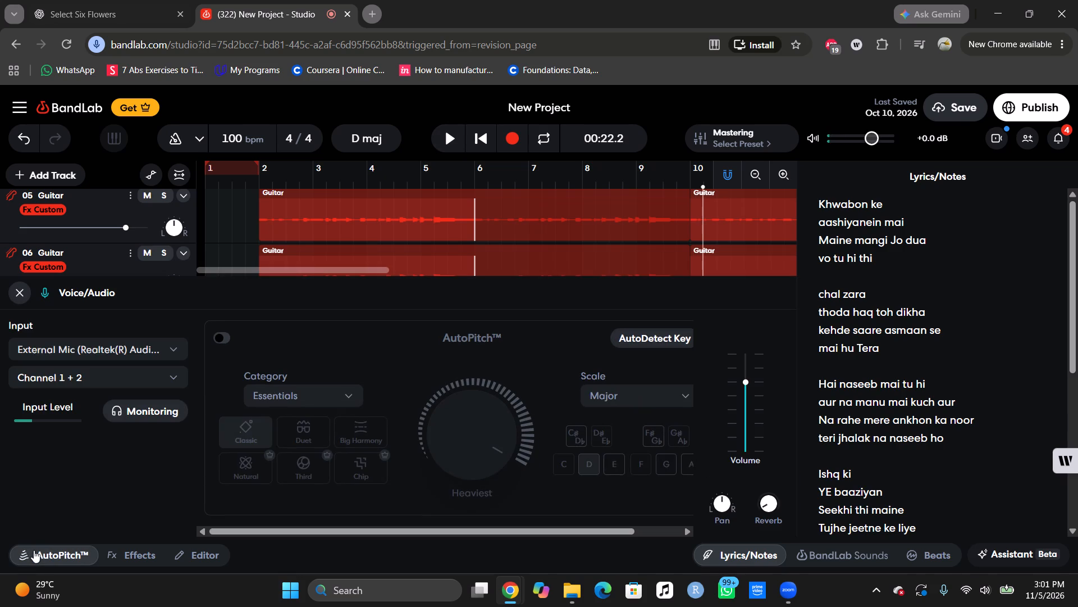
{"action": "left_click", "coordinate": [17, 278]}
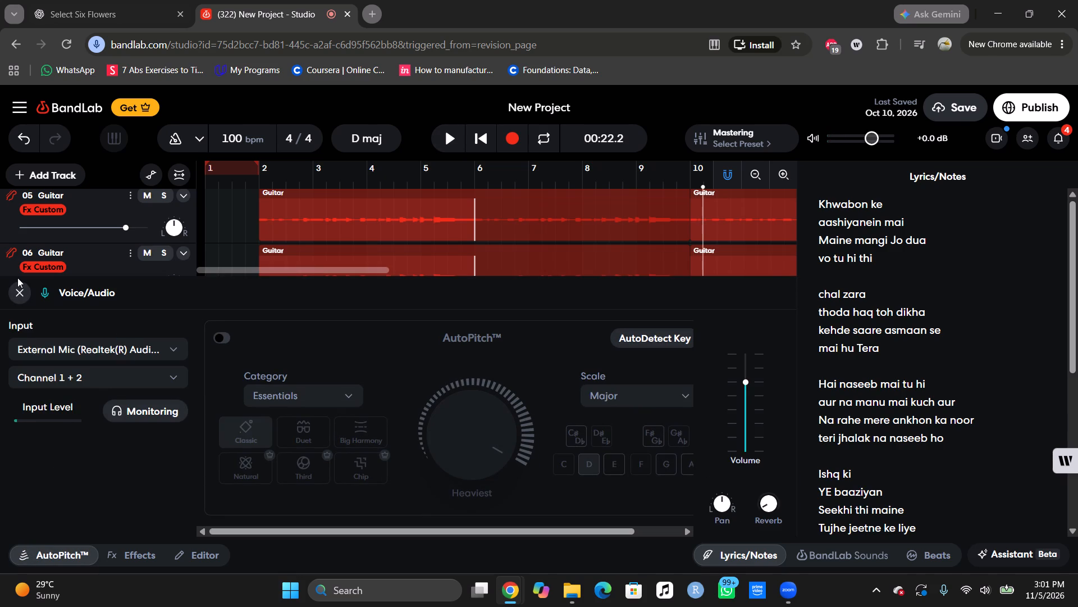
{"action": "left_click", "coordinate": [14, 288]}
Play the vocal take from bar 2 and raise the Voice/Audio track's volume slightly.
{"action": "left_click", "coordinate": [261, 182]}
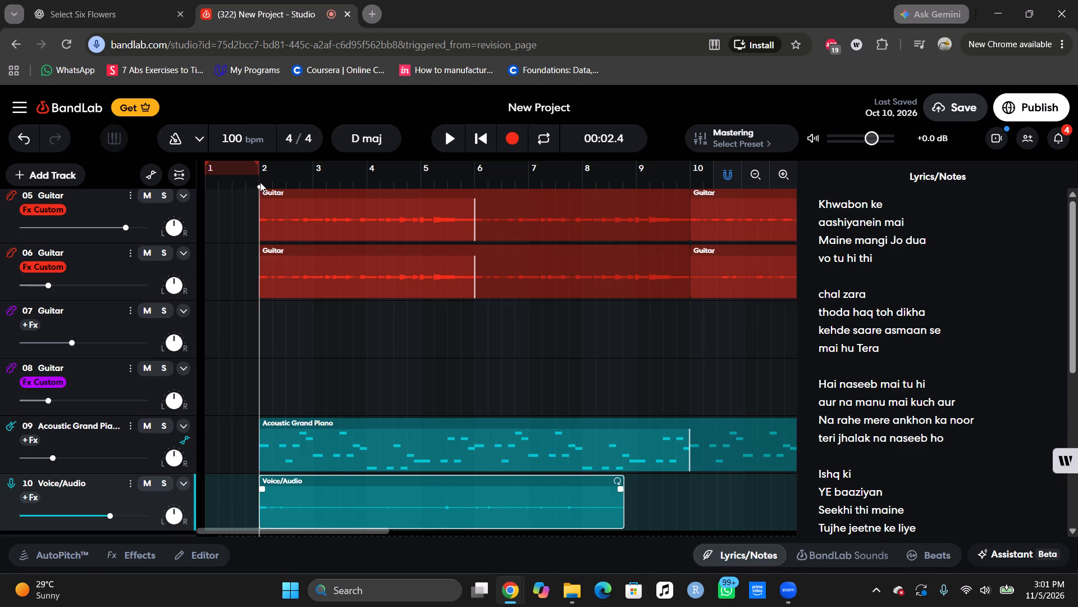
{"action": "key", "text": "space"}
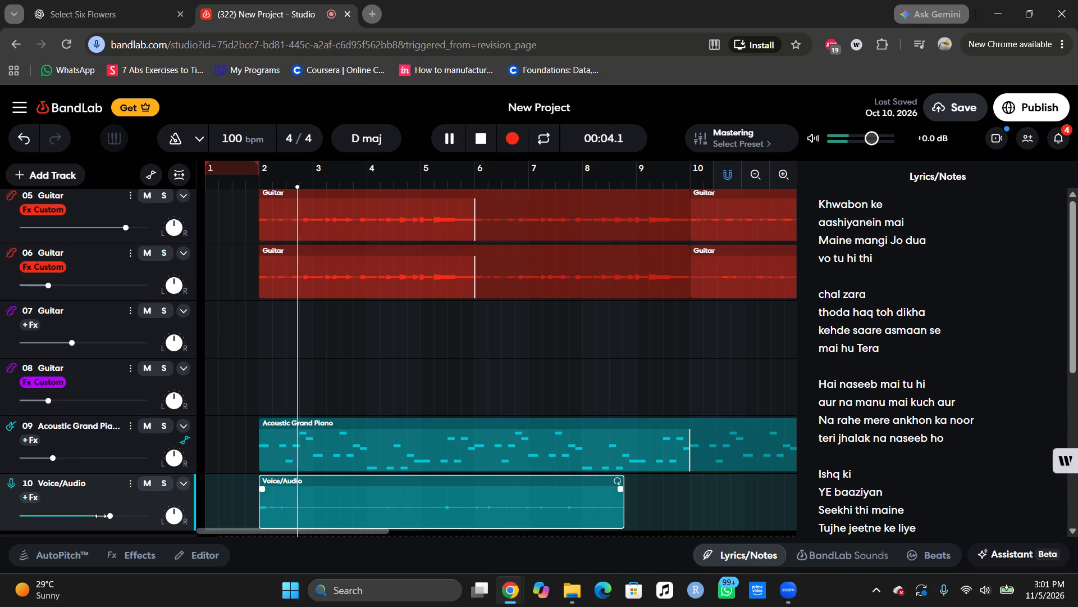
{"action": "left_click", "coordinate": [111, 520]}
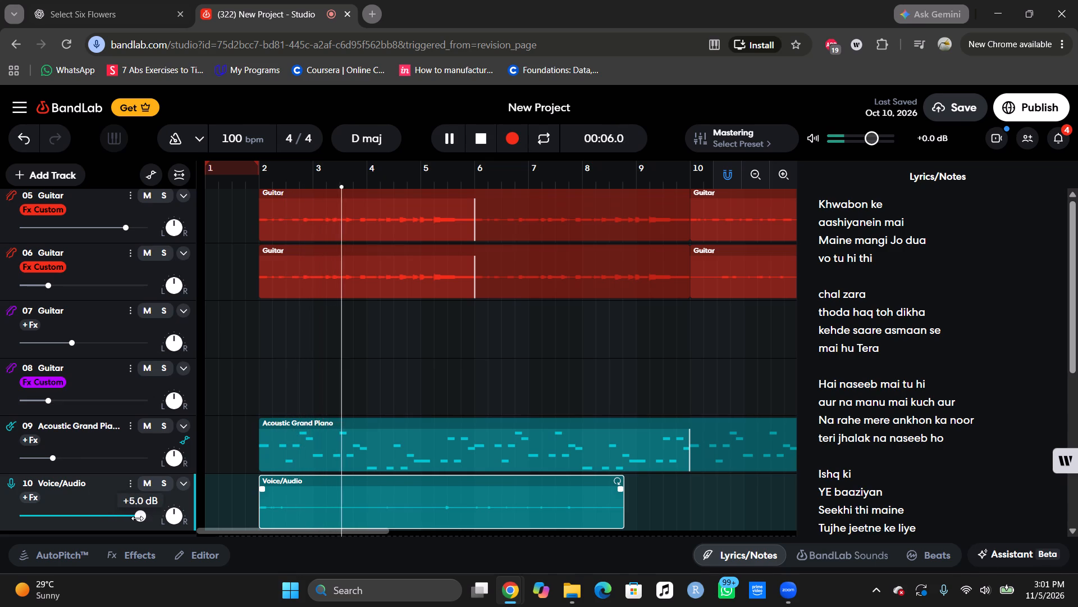
Turn on AutoPitch for the Voice/Audio track while listening to the take, and stop playback.
{"action": "left_click", "coordinate": [75, 560]}
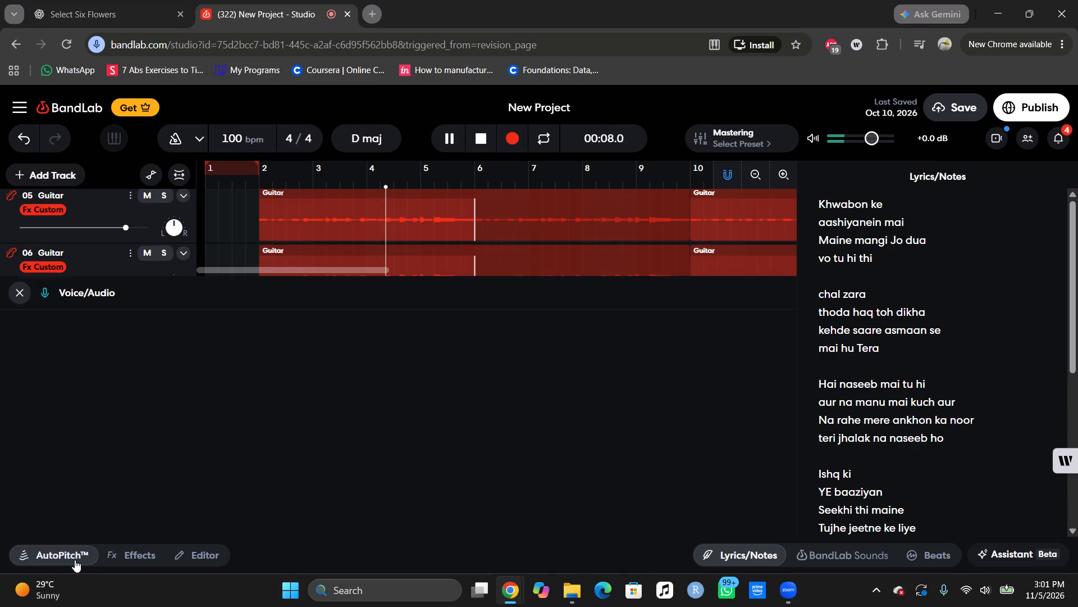
{"action": "left_click", "coordinate": [223, 336]}
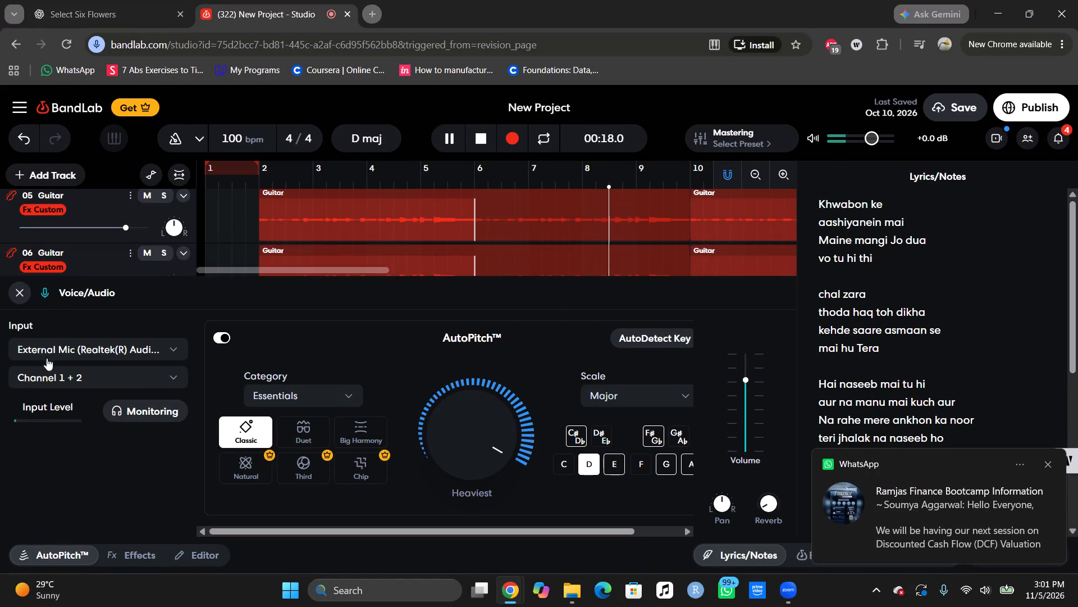
{"action": "left_click", "coordinate": [16, 296]}
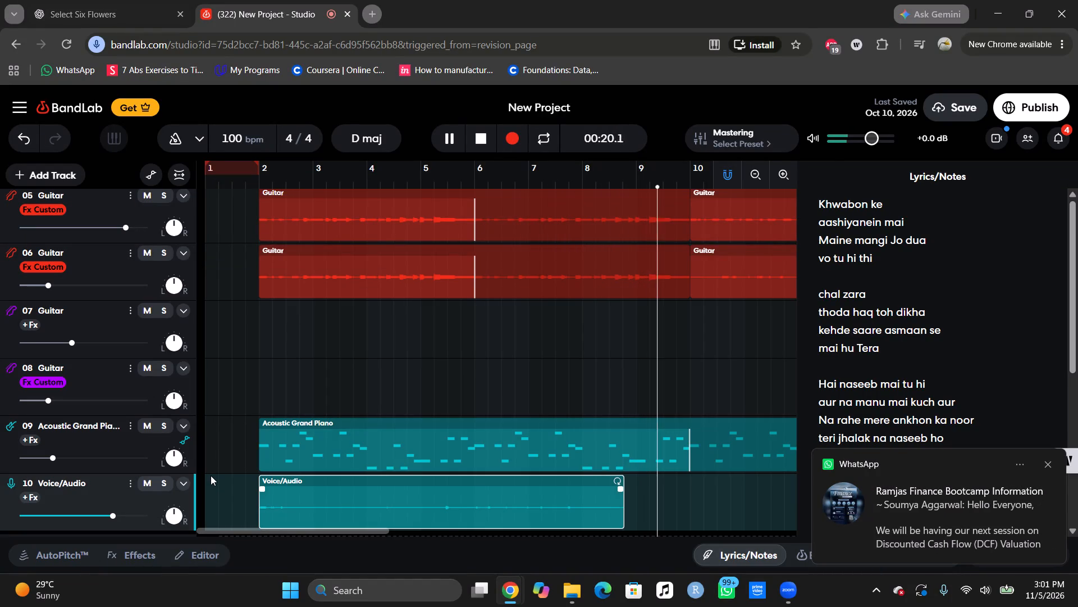
{"action": "key", "text": "space"}
Set the Voice/Audio track's volume to +6.0 dB.
{"action": "scroll", "coordinate": [216, 473], "scroll_direction": "down", "scroll_amount": 2}
{"action": "right_click", "coordinate": [324, 438]}
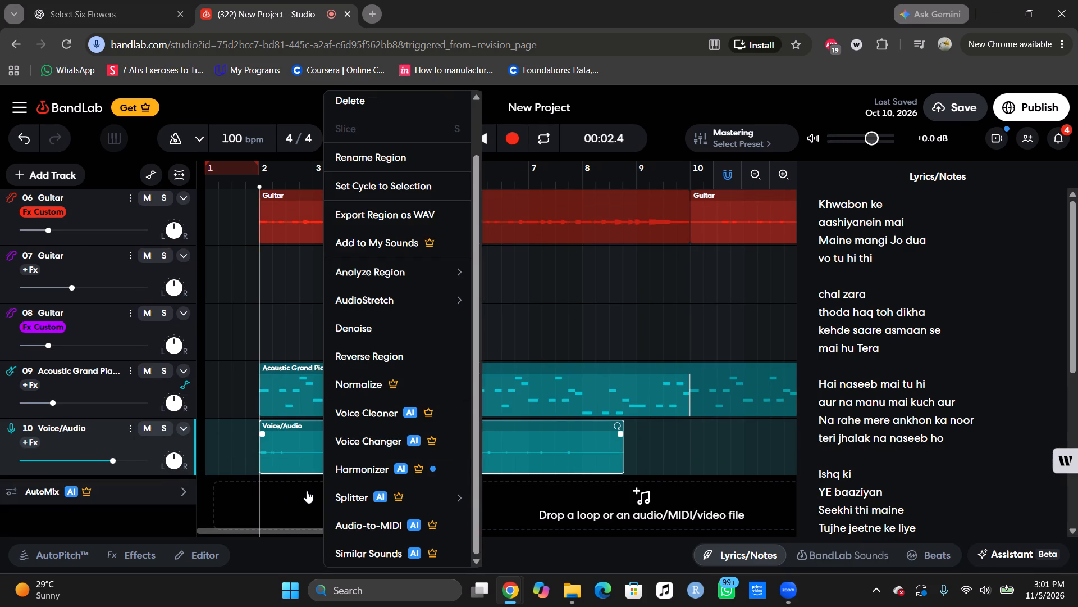
{"action": "left_click_drag", "start_coordinate": [116, 460], "coordinate": [162, 451]}
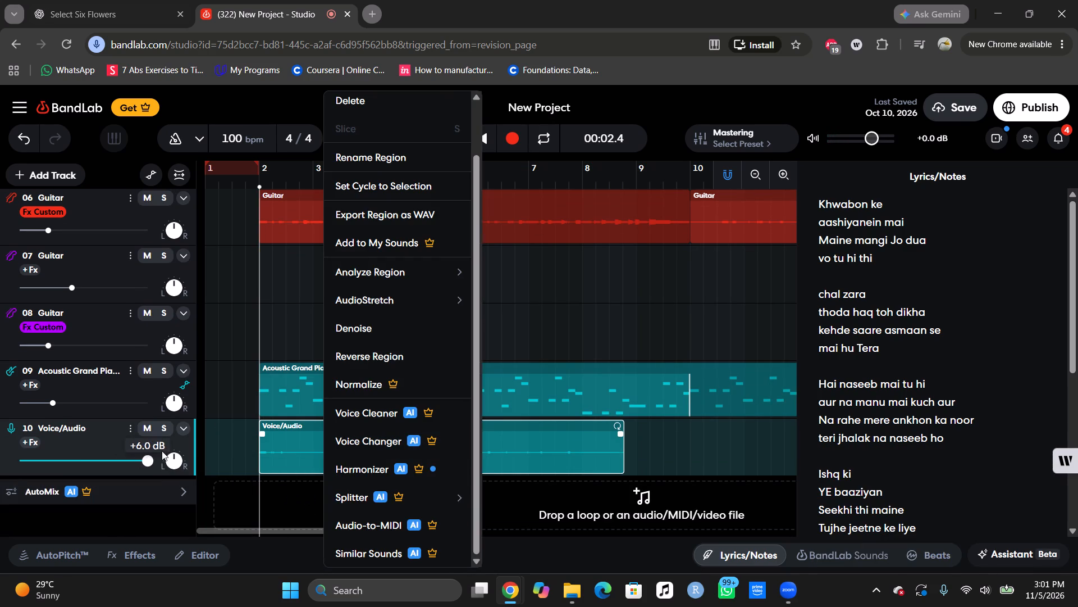
{"action": "left_click", "coordinate": [292, 446]}
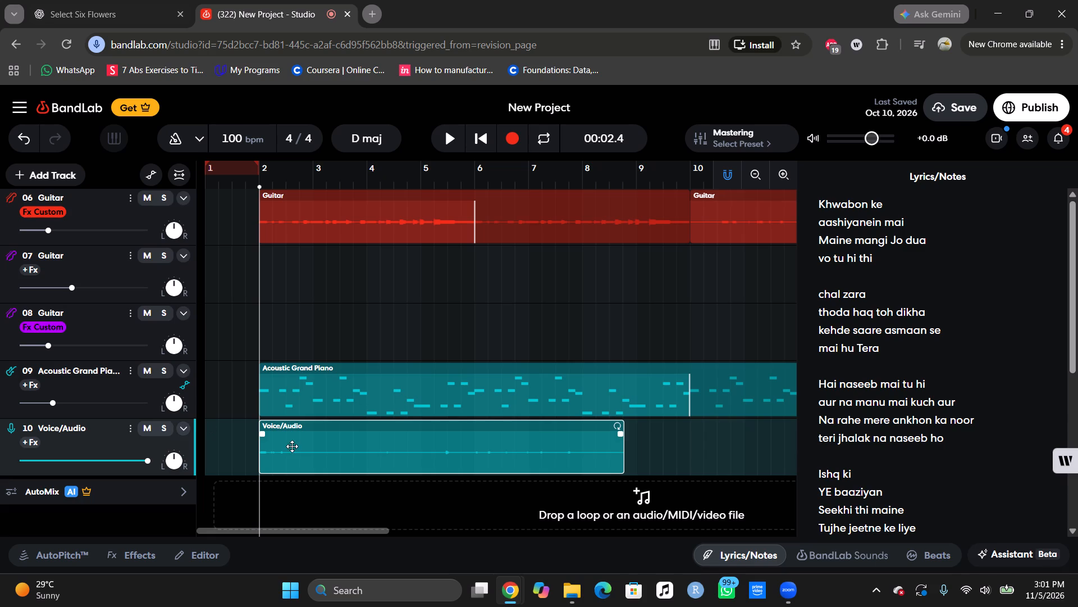
Look through the vocal region's editing options and duplicate the whole Voice/Audio track.
{"action": "right_click", "coordinate": [244, 463]}
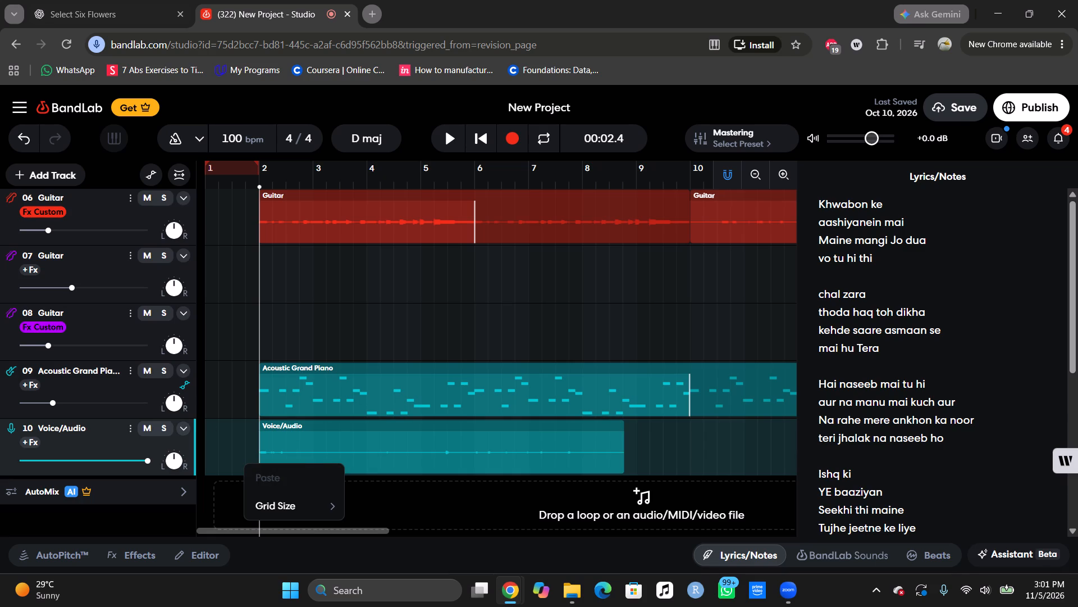
{"action": "right_click", "coordinate": [305, 441]}
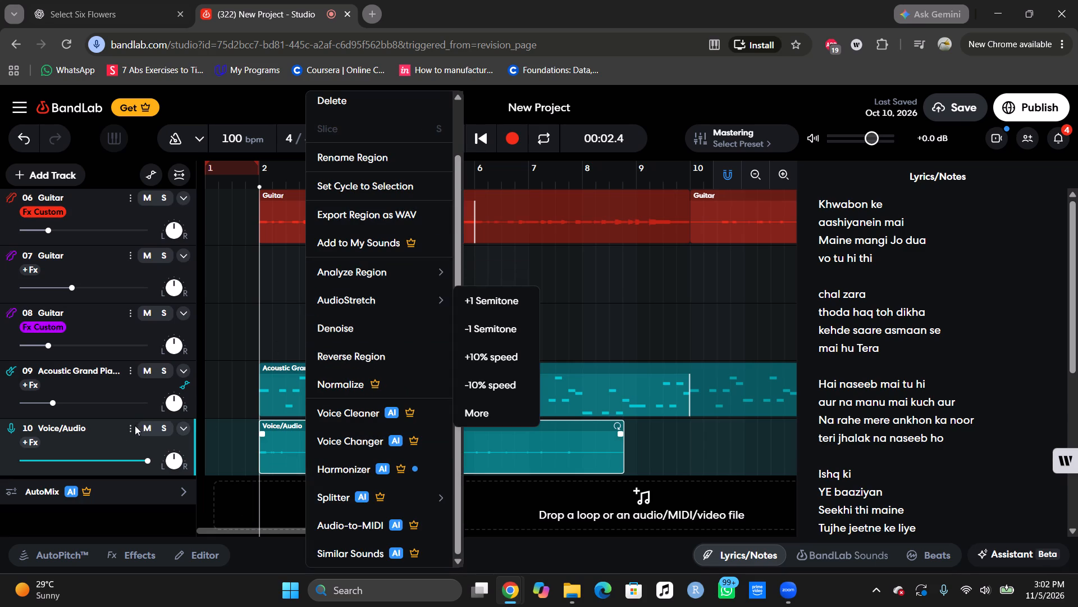
{"action": "right_click", "coordinate": [115, 437]}
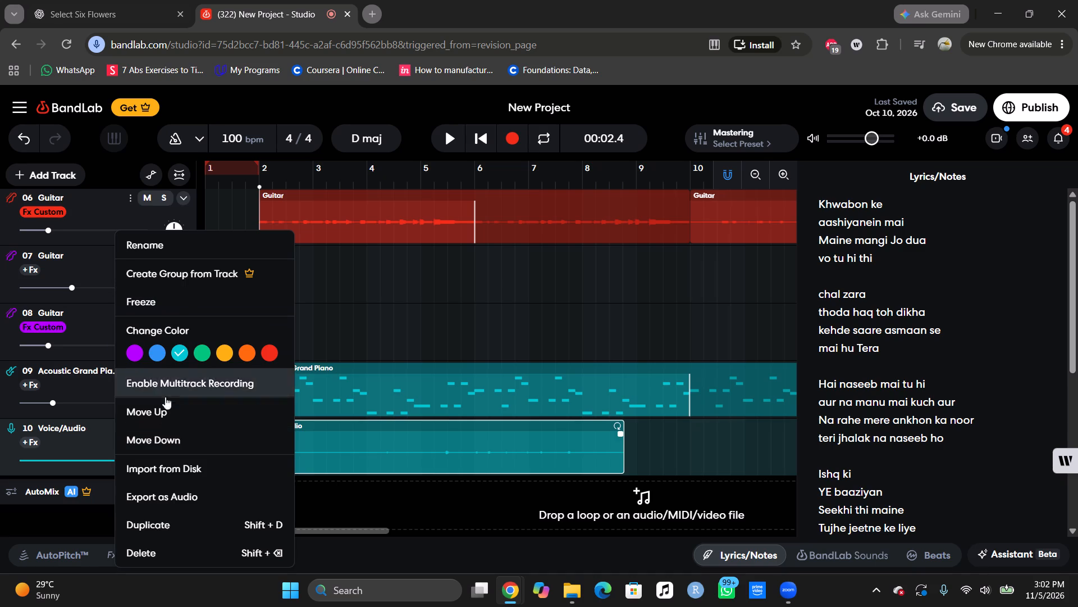
{"action": "left_click", "coordinate": [172, 522]}
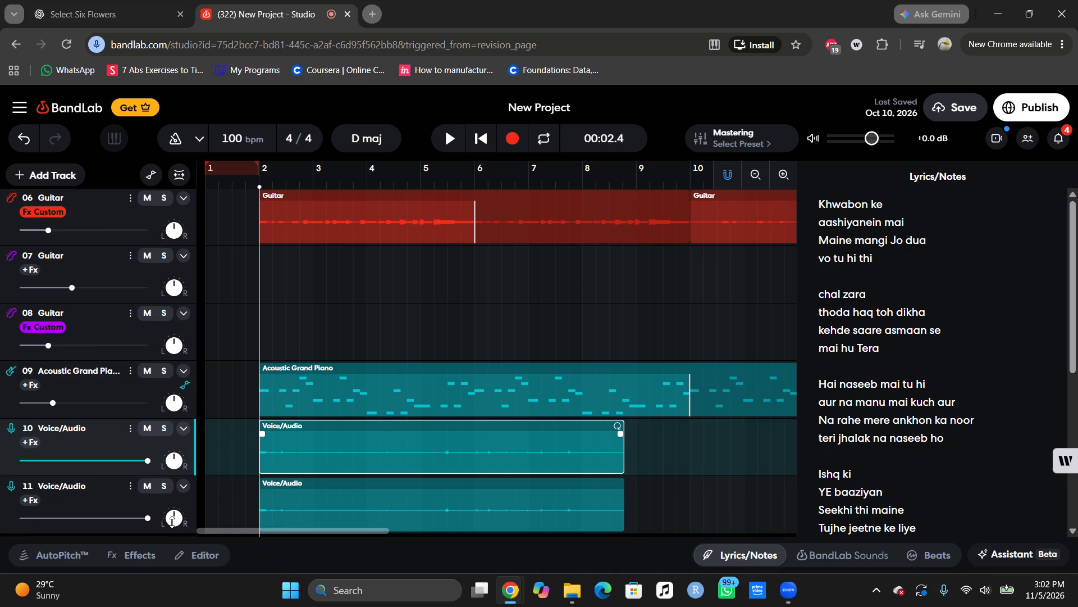
Play the vocals from bar 2 and turn off AutoPitch on Voice/Audio track 10 while listening, and stop playback.
{"action": "key", "text": "space"}
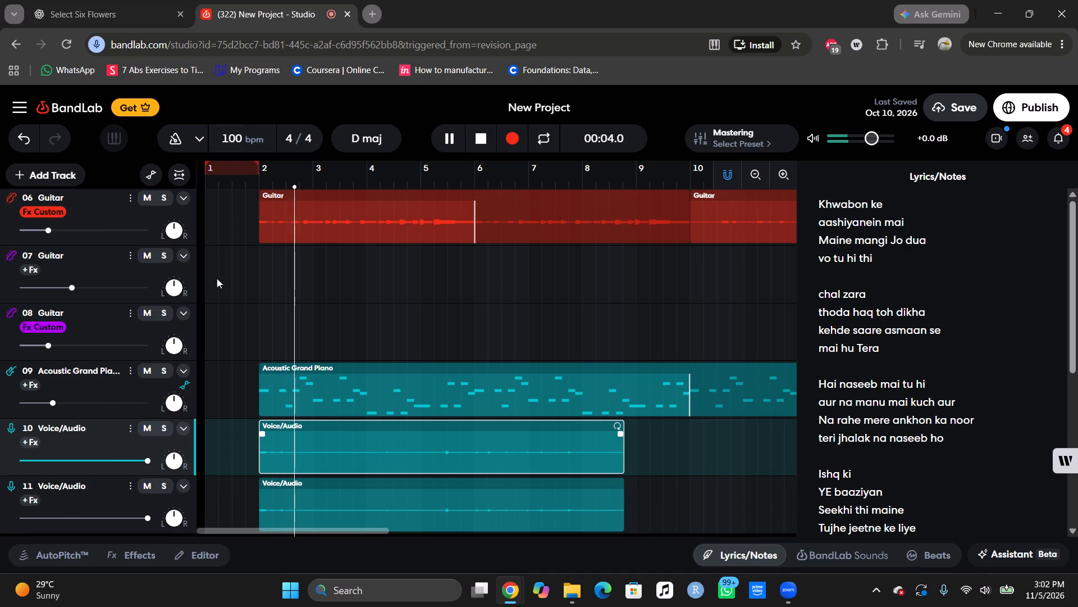
{"action": "left_click", "coordinate": [79, 557]}
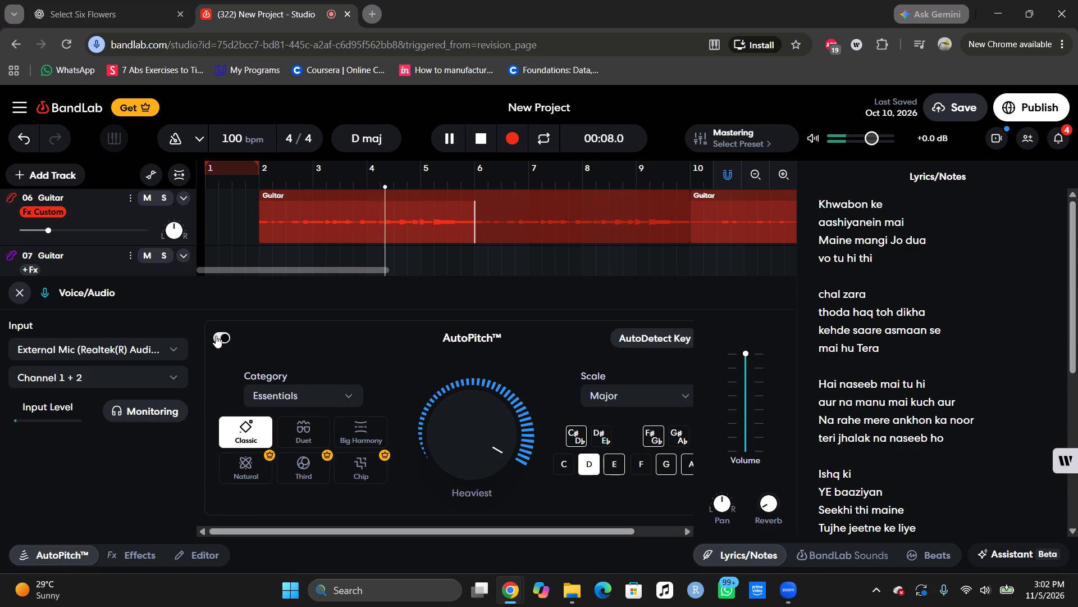
{"action": "left_click", "coordinate": [227, 333]}
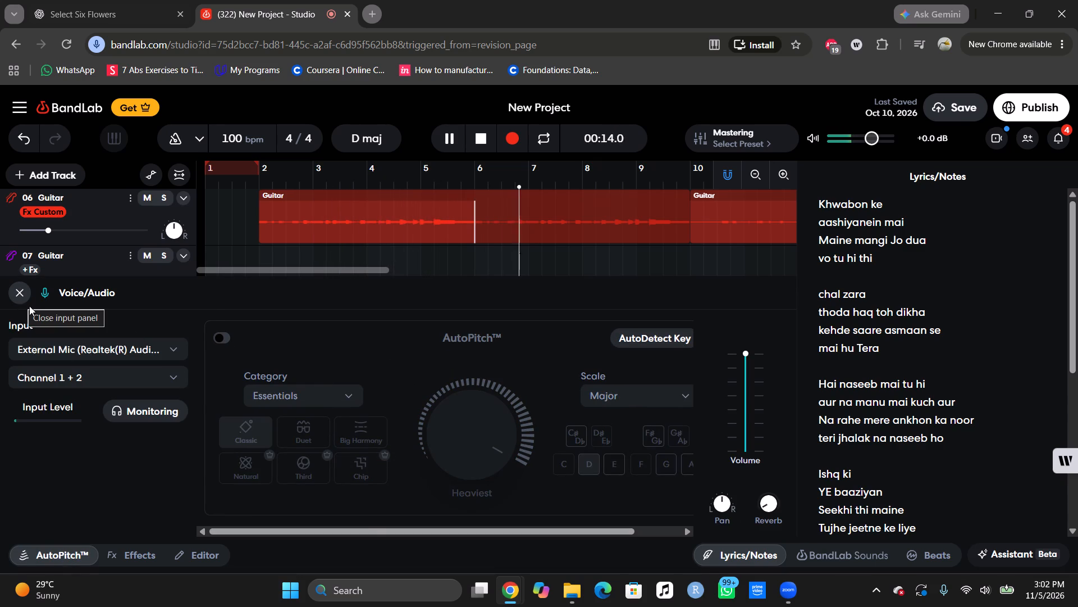
{"action": "left_click_drag", "start_coordinate": [386, 526], "coordinate": [430, 524]}
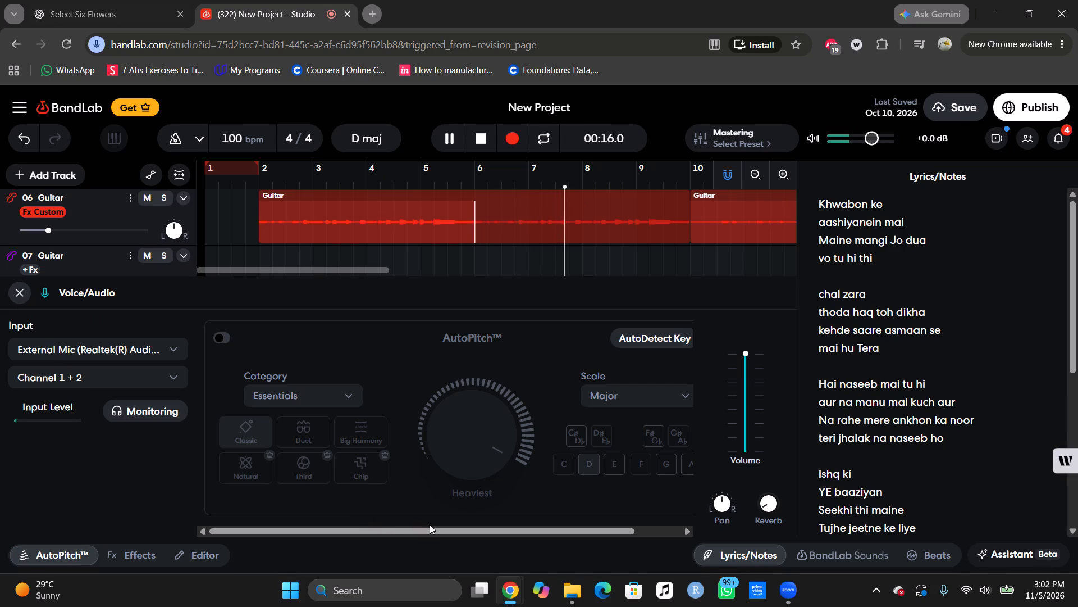
{"action": "left_click_drag", "start_coordinate": [430, 524], "coordinate": [430, 525]}
{"action": "left_click_drag", "start_coordinate": [410, 533], "coordinate": [468, 531]}
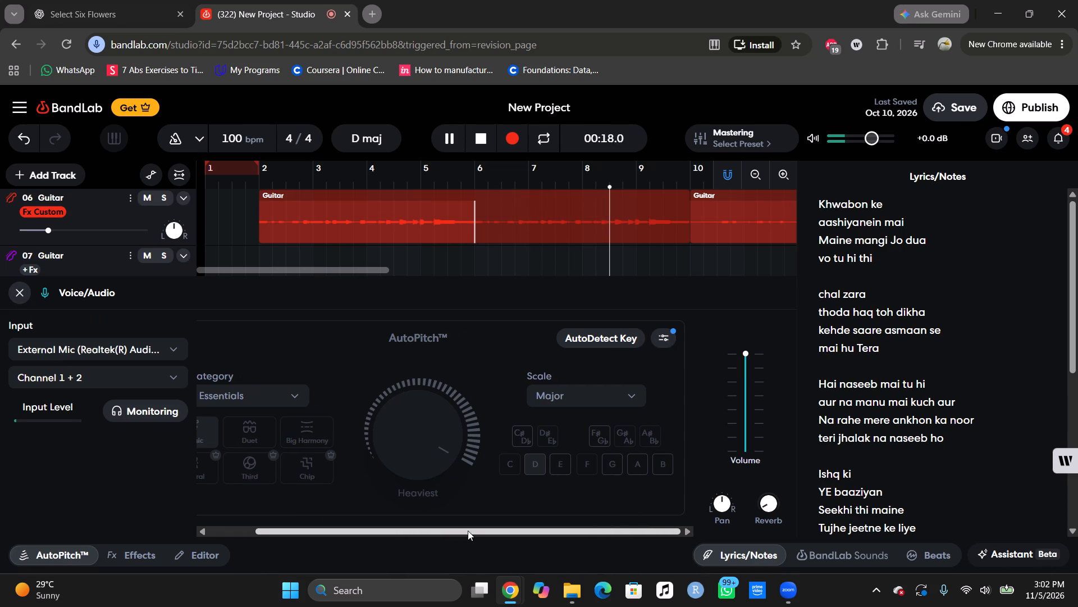
{"action": "left_click_drag", "start_coordinate": [468, 531], "coordinate": [428, 528]}
{"action": "left_click", "coordinate": [19, 301]}
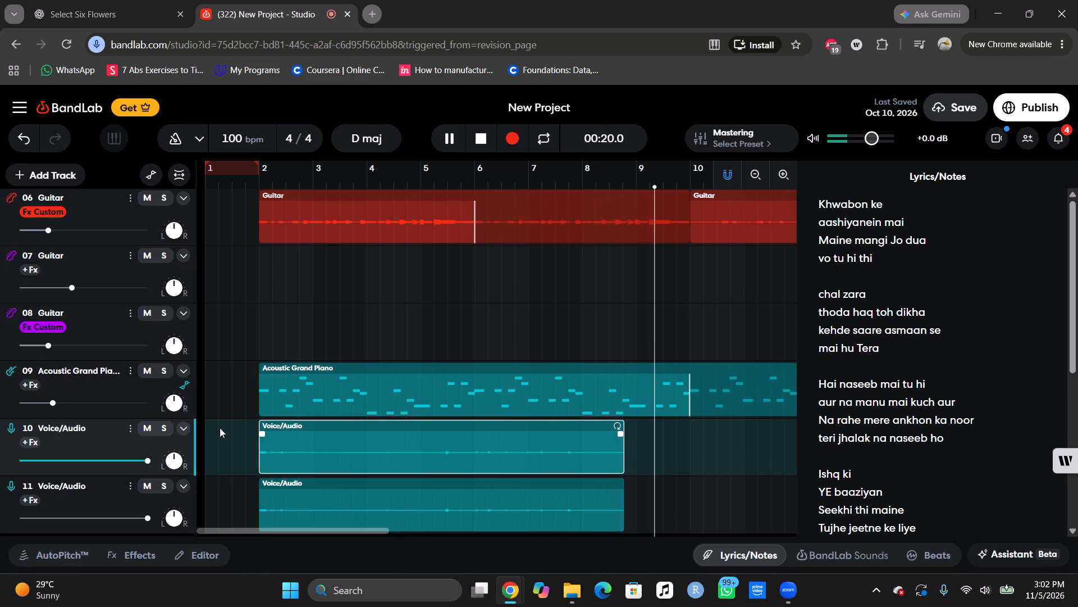
{"action": "key", "text": "space"}
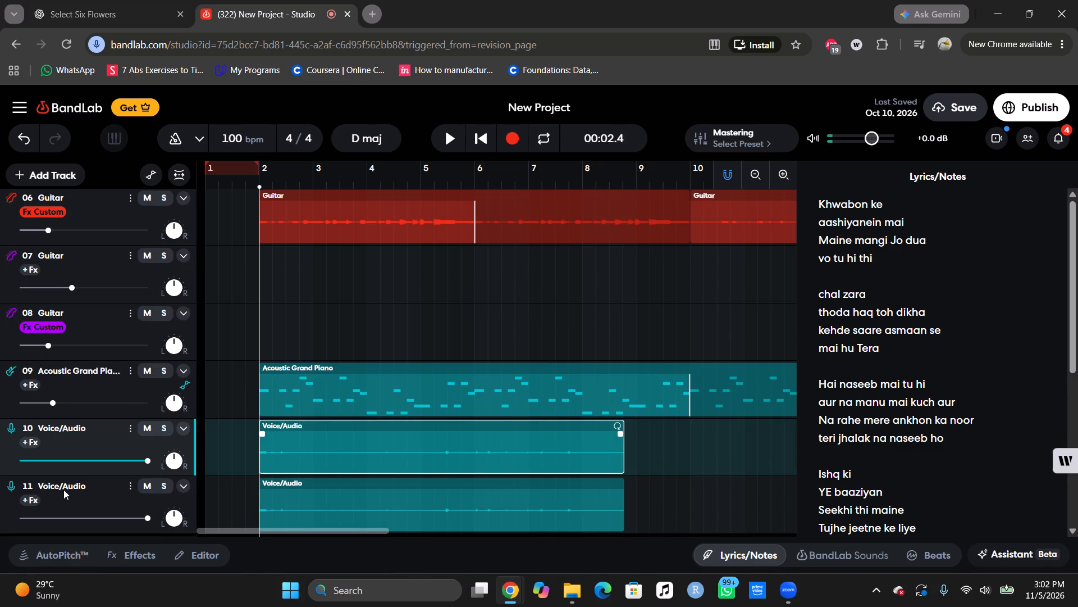
Turn off AutoPitch on the duplicated Voice/Audio track 11, and play both vocal tracks from bar 2 to check them.
{"action": "left_click", "coordinate": [96, 502]}
{"action": "left_click", "coordinate": [49, 561]}
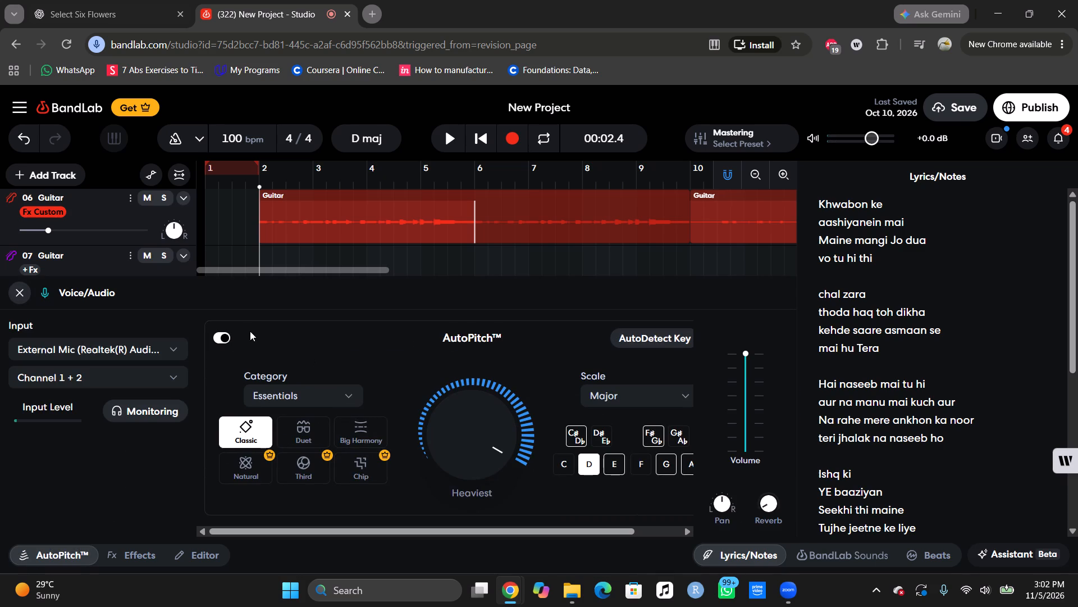
{"action": "left_click", "coordinate": [214, 339]}
{"action": "left_click", "coordinate": [25, 288]}
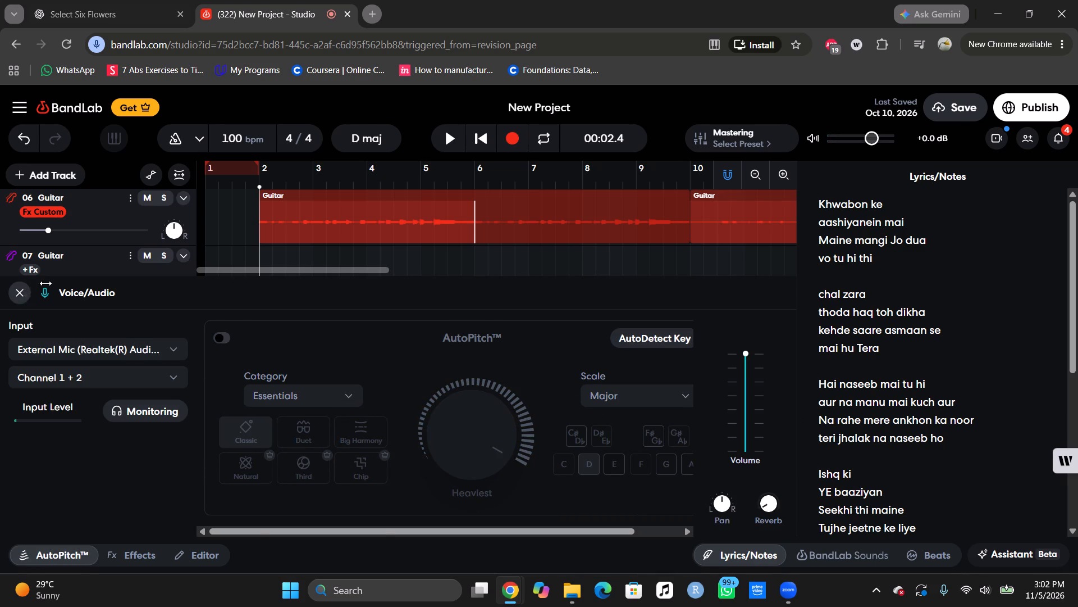
{"action": "key", "text": "space"}
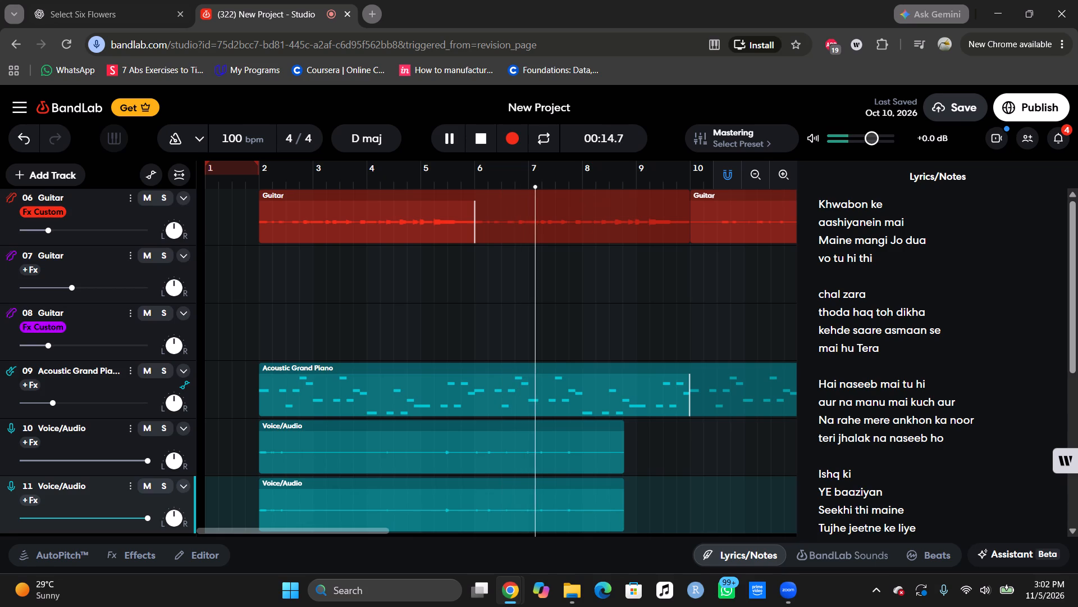
{"action": "key", "text": "space"}
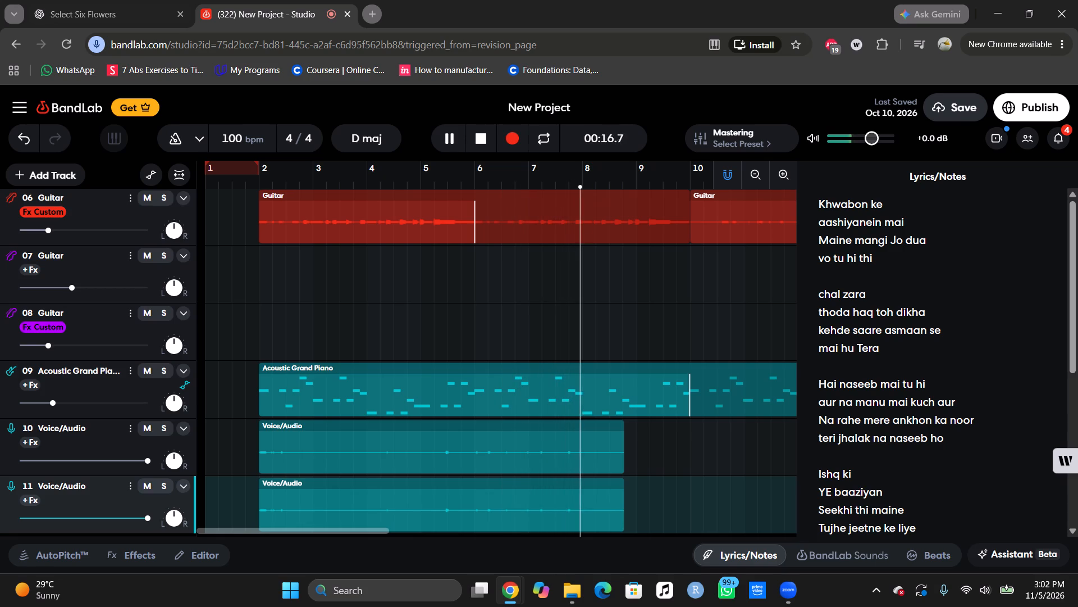
Add the Graphic EQ effect to Voice/Audio track 11.
{"action": "left_click", "coordinate": [132, 549]}
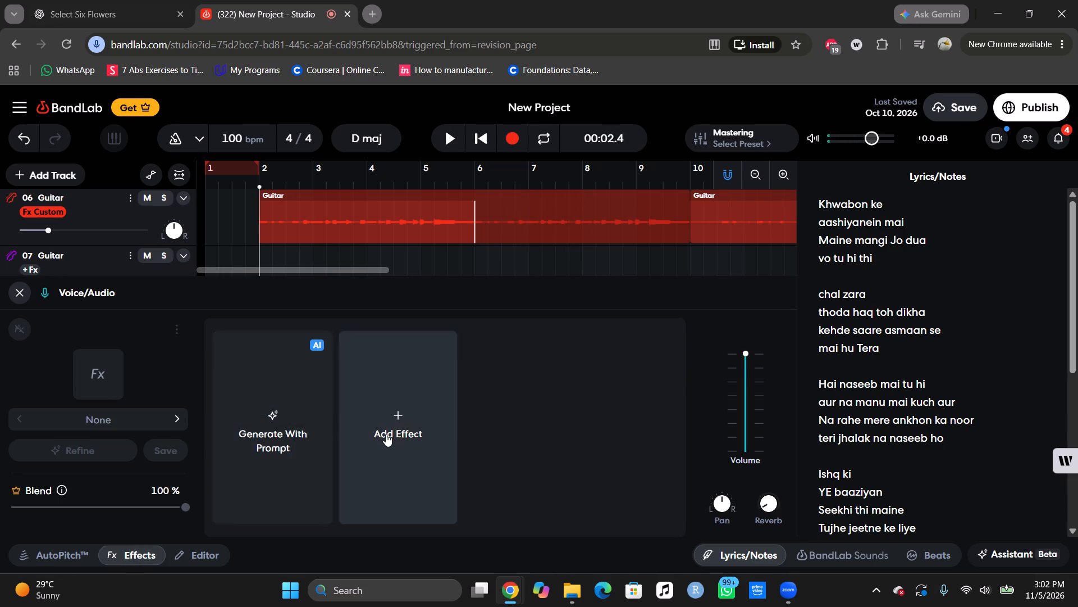
{"action": "left_click", "coordinate": [386, 434]}
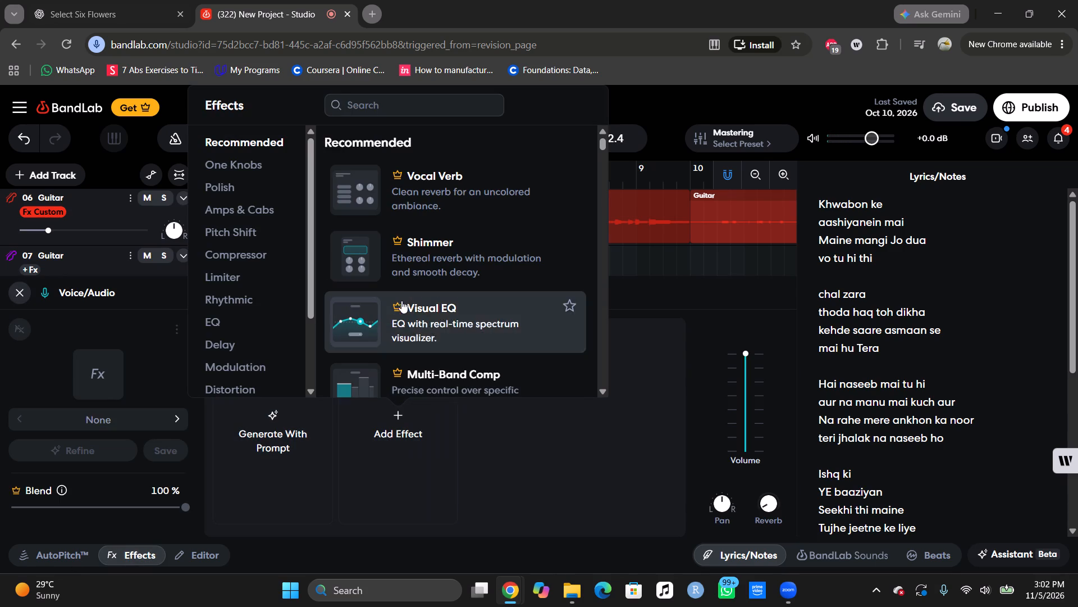
{"action": "scroll", "coordinate": [403, 296], "scroll_direction": "down", "scroll_amount": 4}
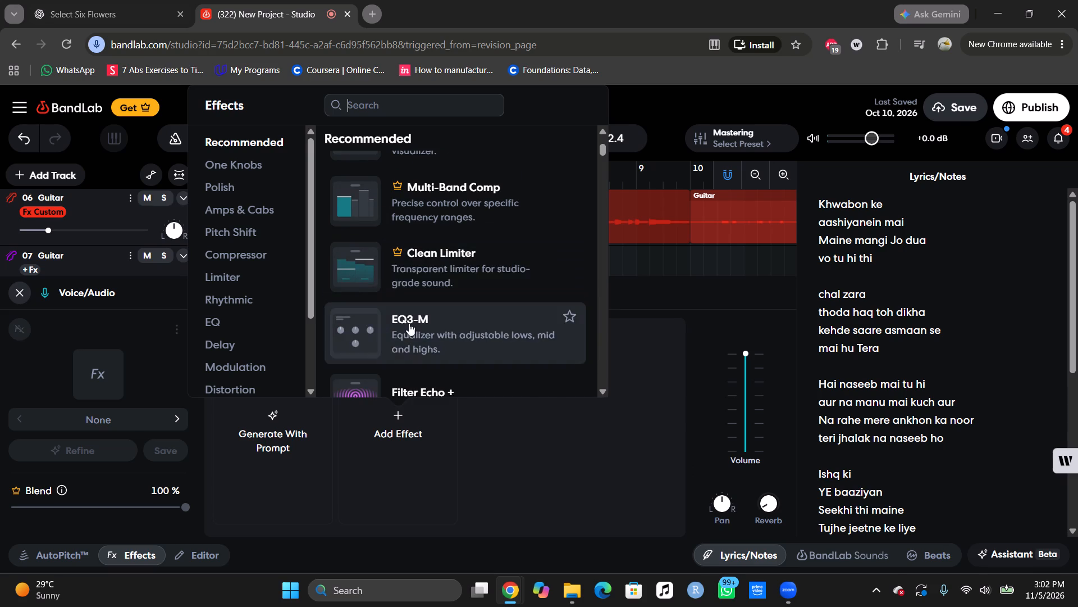
{"action": "scroll", "coordinate": [409, 324], "scroll_direction": "down", "scroll_amount": 2}
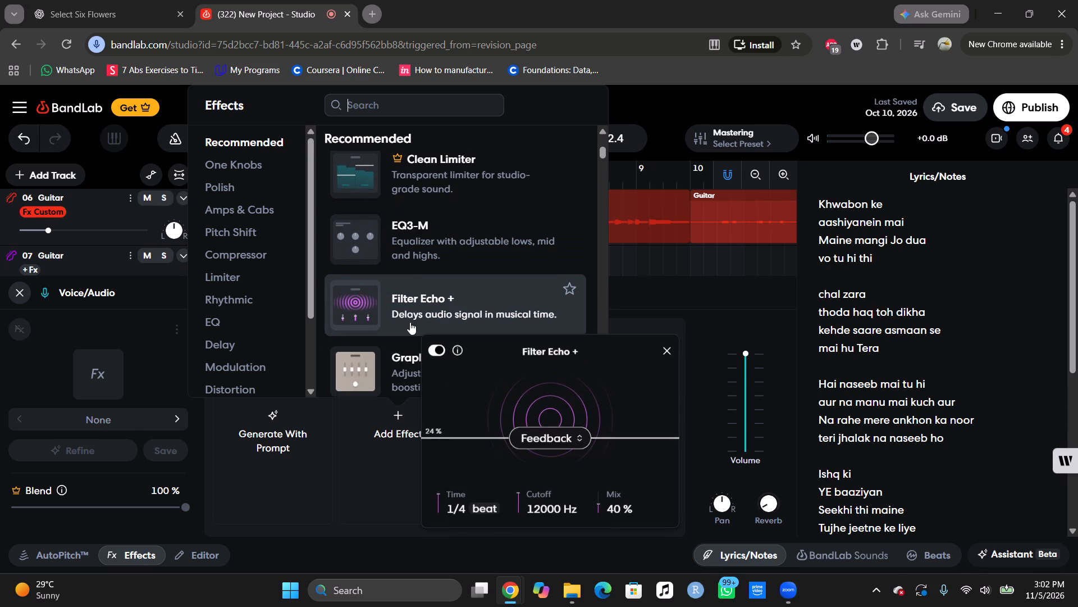
{"action": "scroll", "coordinate": [410, 316], "scroll_direction": "down", "scroll_amount": 2}
{"action": "left_click", "coordinate": [408, 286]}
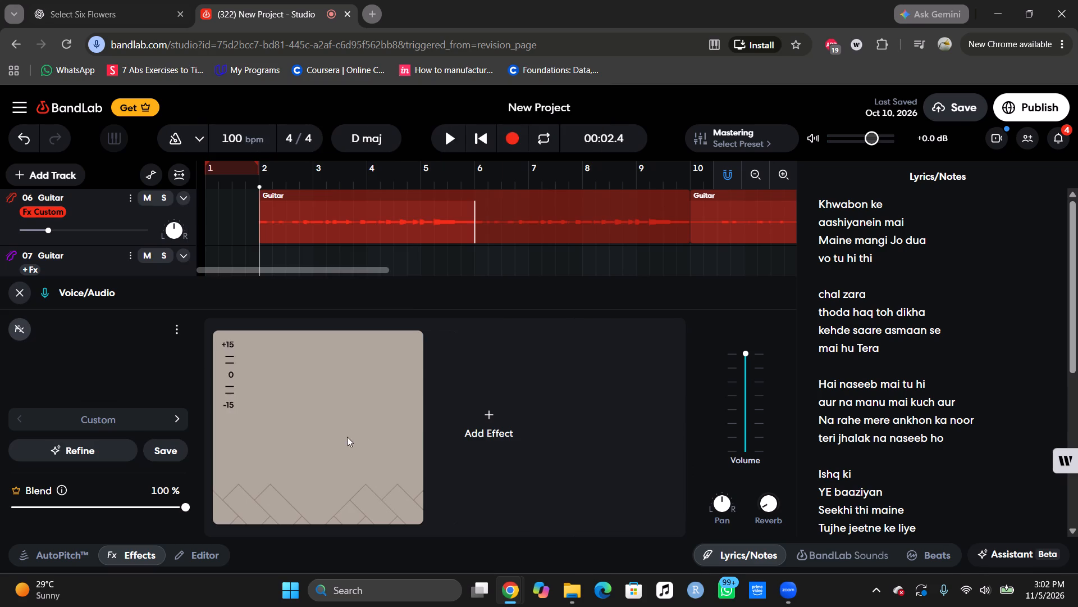
Boost the Graphic EQ's 100 and 3.2k bands and, with playback running, raise the 800 band to +5.3 dB.
{"action": "left_click_drag", "start_coordinate": [260, 397], "coordinate": [258, 389]}
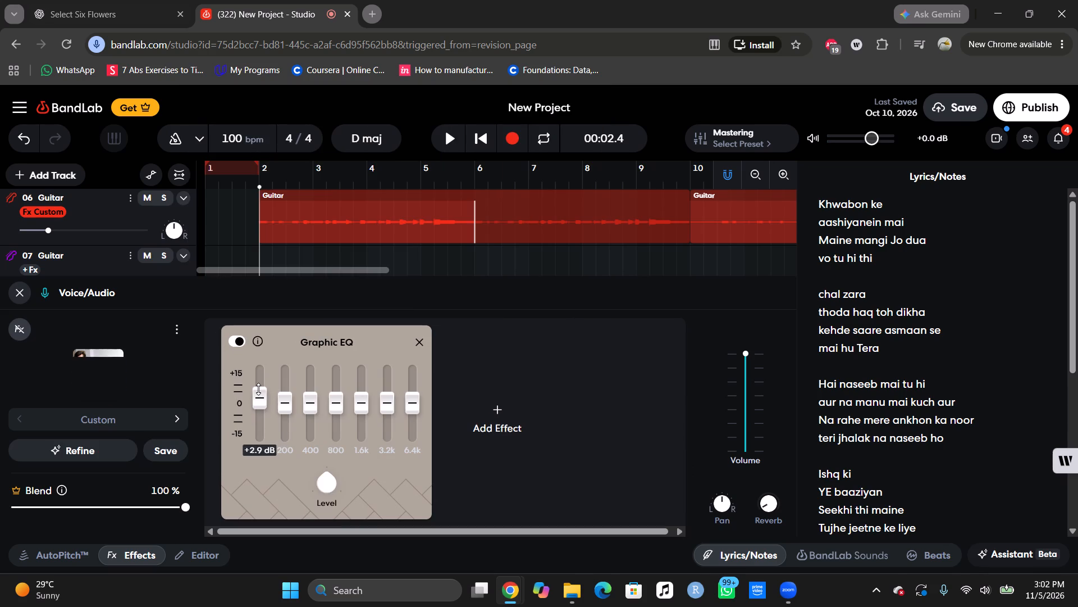
{"action": "left_click_drag", "start_coordinate": [258, 389], "coordinate": [258, 380]}
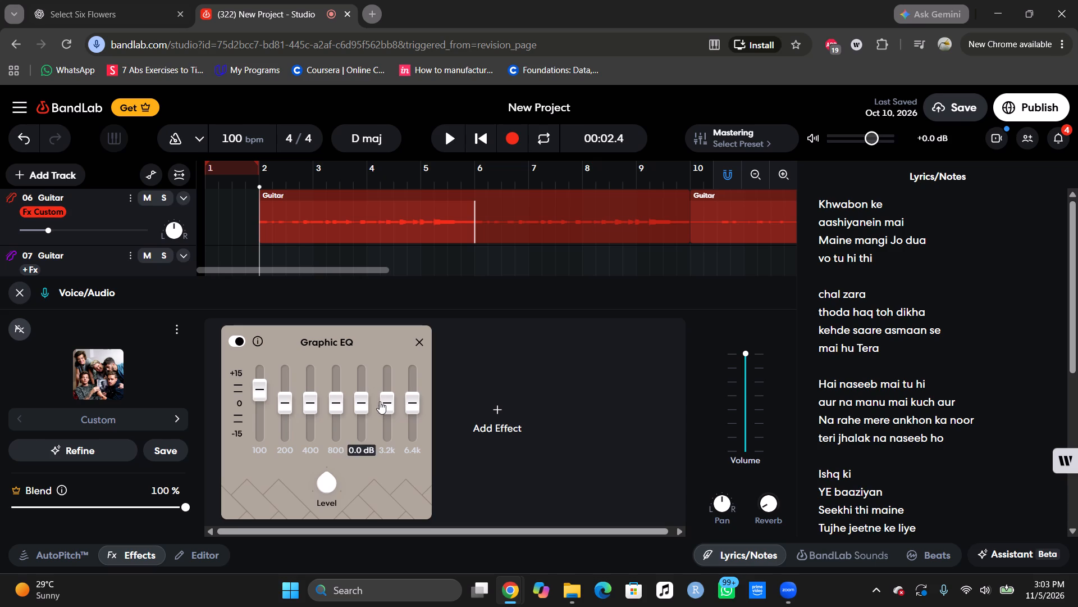
{"action": "left_click_drag", "start_coordinate": [386, 408], "coordinate": [386, 391]}
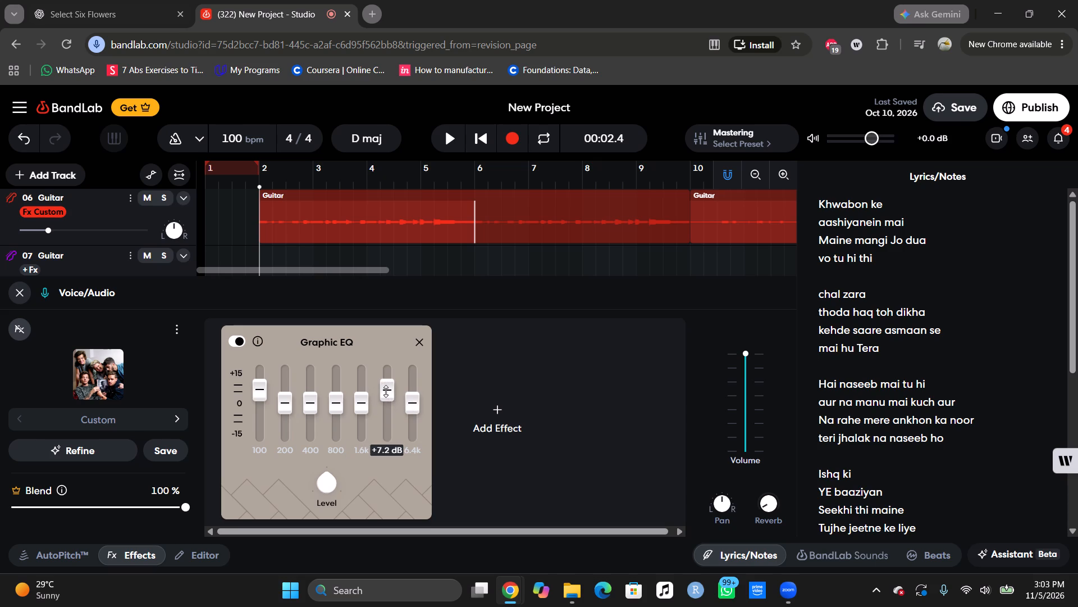
{"action": "left_click_drag", "start_coordinate": [386, 391], "coordinate": [385, 388]}
{"action": "key", "text": "space"}
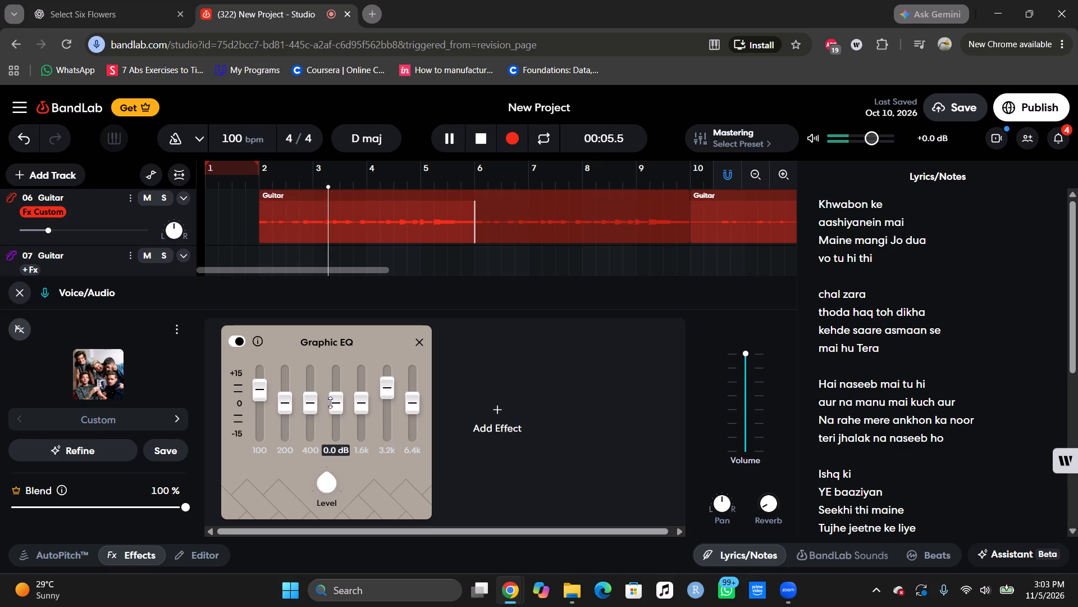
{"action": "left_click_drag", "start_coordinate": [330, 402], "coordinate": [329, 390]}
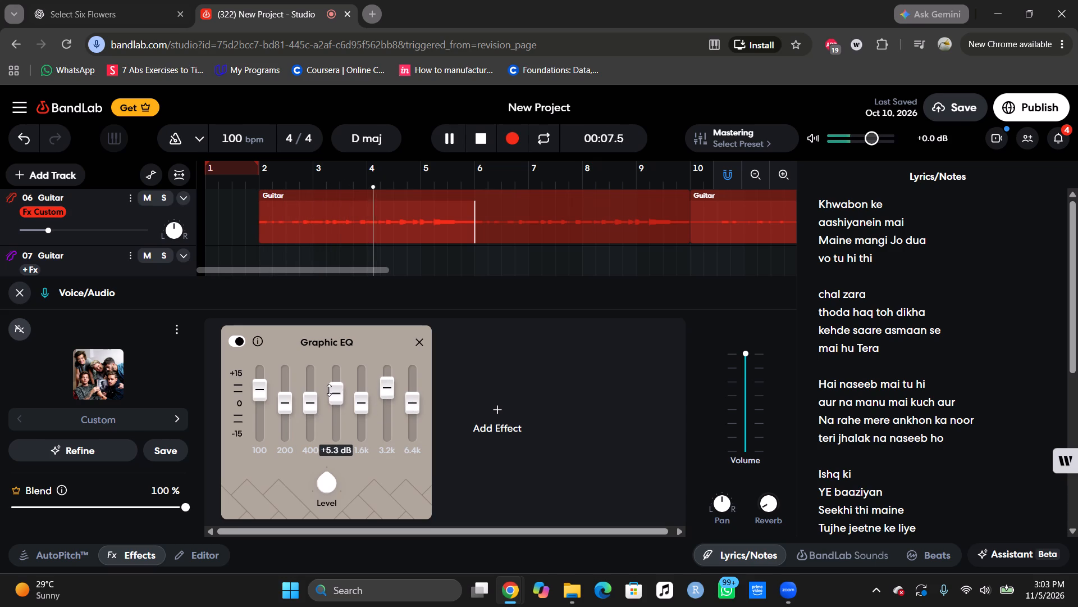
Add Studio Reverb to Voice/Audio track 11 and, while listening, set its Size to 32 % and its Mix to 43 %.
{"action": "left_click", "coordinate": [483, 423]}
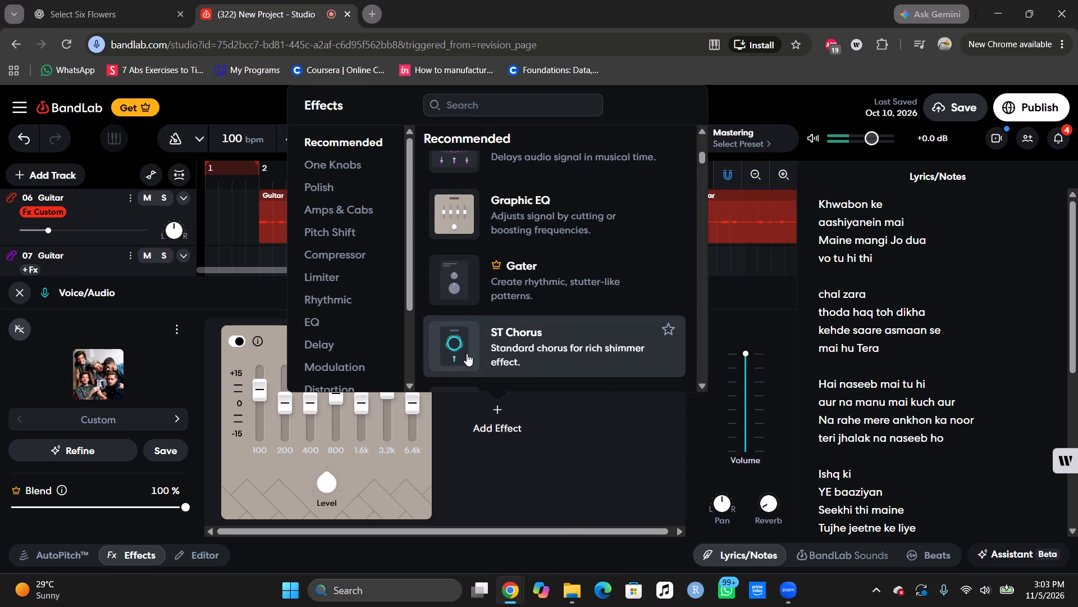
{"action": "scroll", "coordinate": [467, 354], "scroll_direction": "down", "scroll_amount": 3}
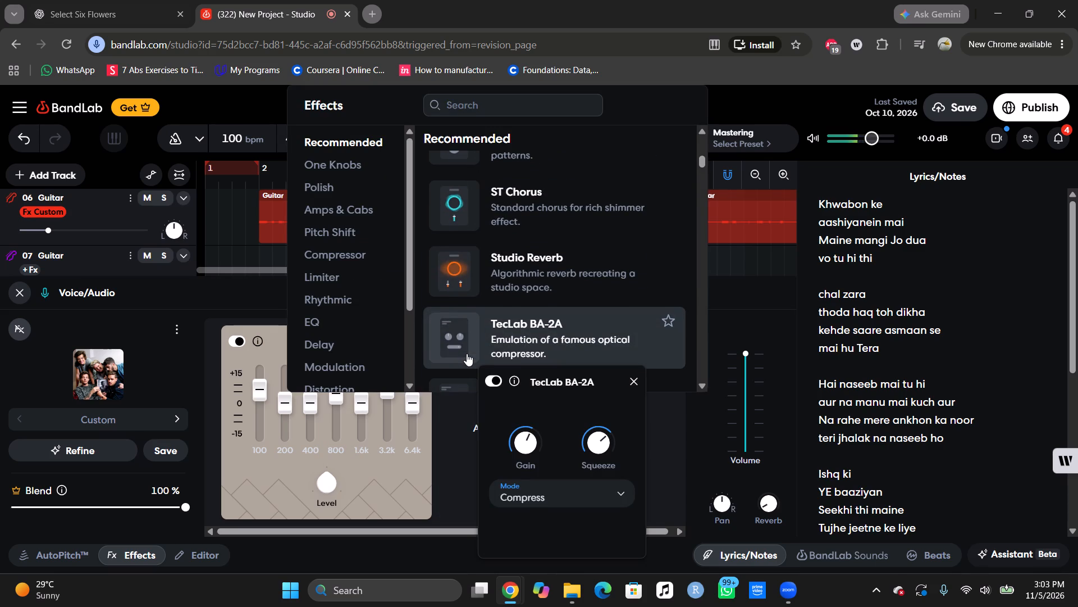
{"action": "left_click", "coordinate": [511, 275]}
{"action": "left_click", "coordinate": [514, 411]}
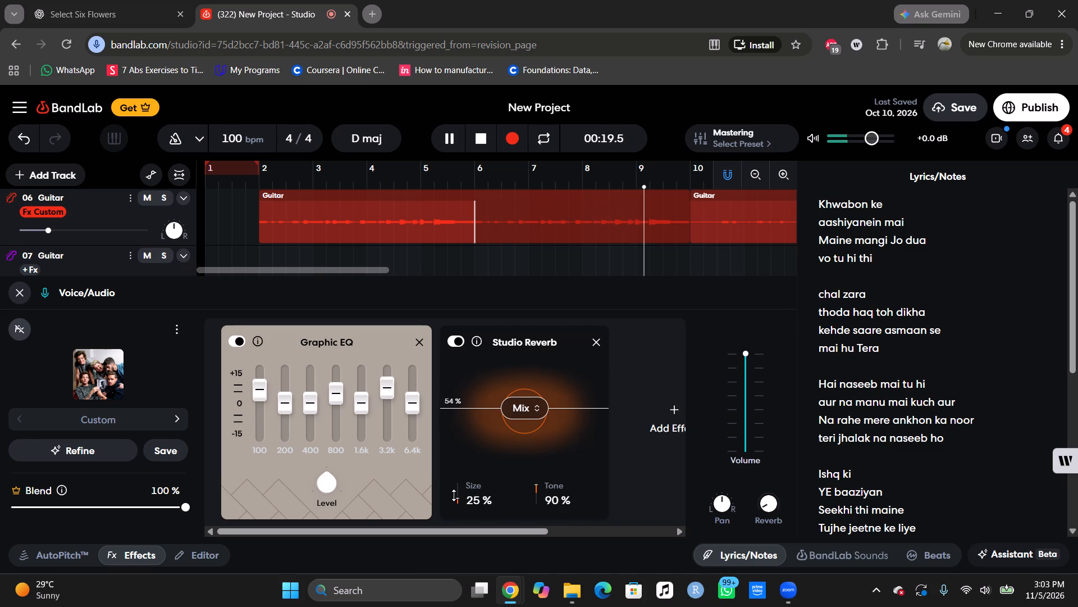
{"action": "left_click_drag", "start_coordinate": [459, 494], "coordinate": [459, 446]}
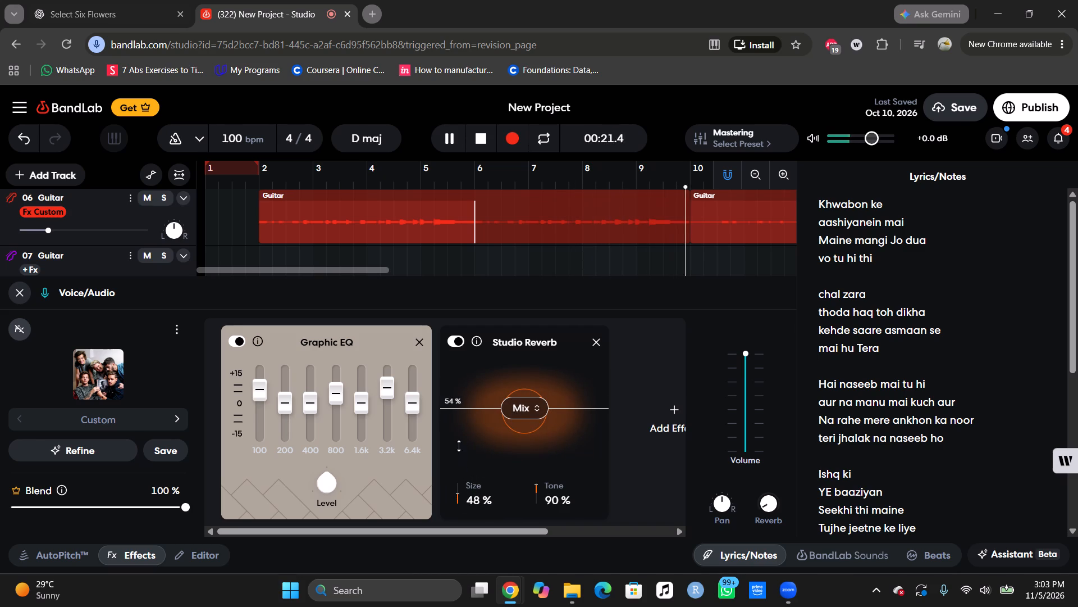
{"action": "left_click_drag", "start_coordinate": [459, 446], "coordinate": [459, 443]}
{"action": "left_click", "coordinate": [257, 179]}
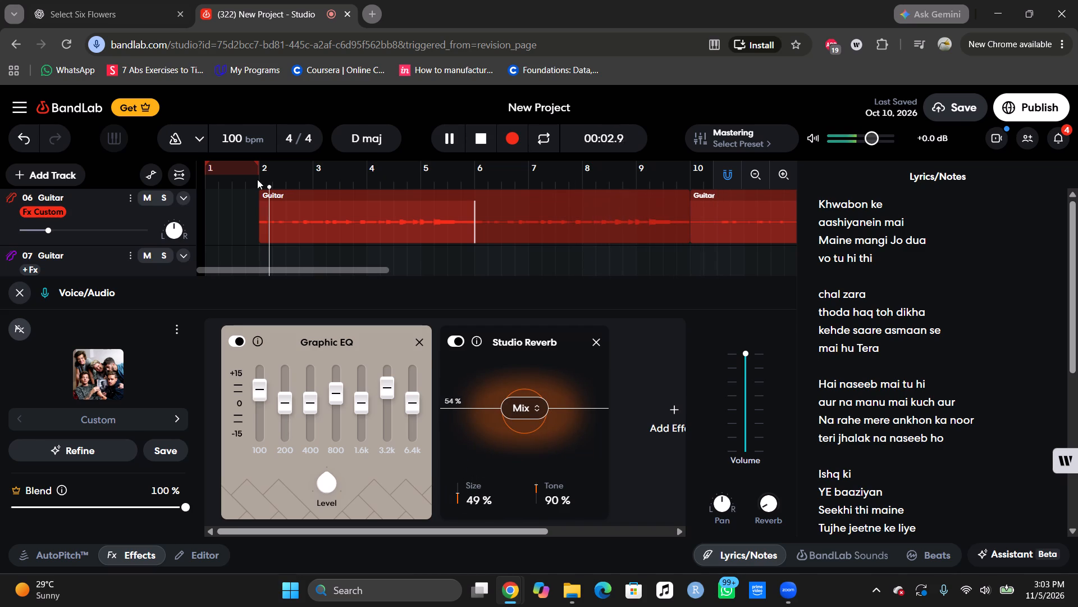
{"action": "left_click_drag", "start_coordinate": [459, 499], "coordinate": [456, 513]}
{"action": "left_click_drag", "start_coordinate": [456, 513], "coordinate": [456, 535]}
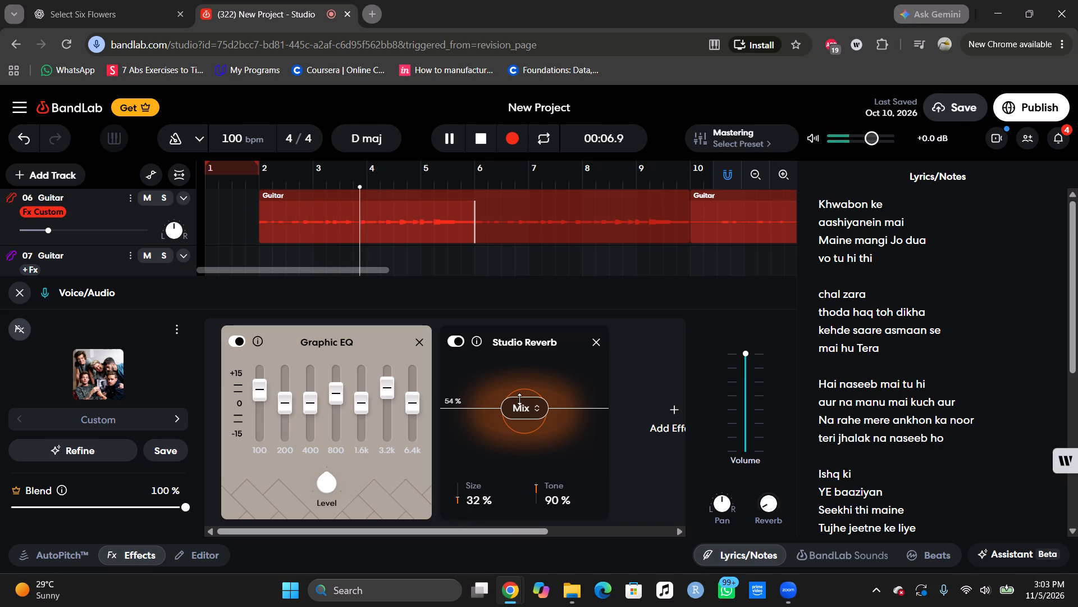
{"action": "left_click_drag", "start_coordinate": [516, 410], "coordinate": [515, 418]}
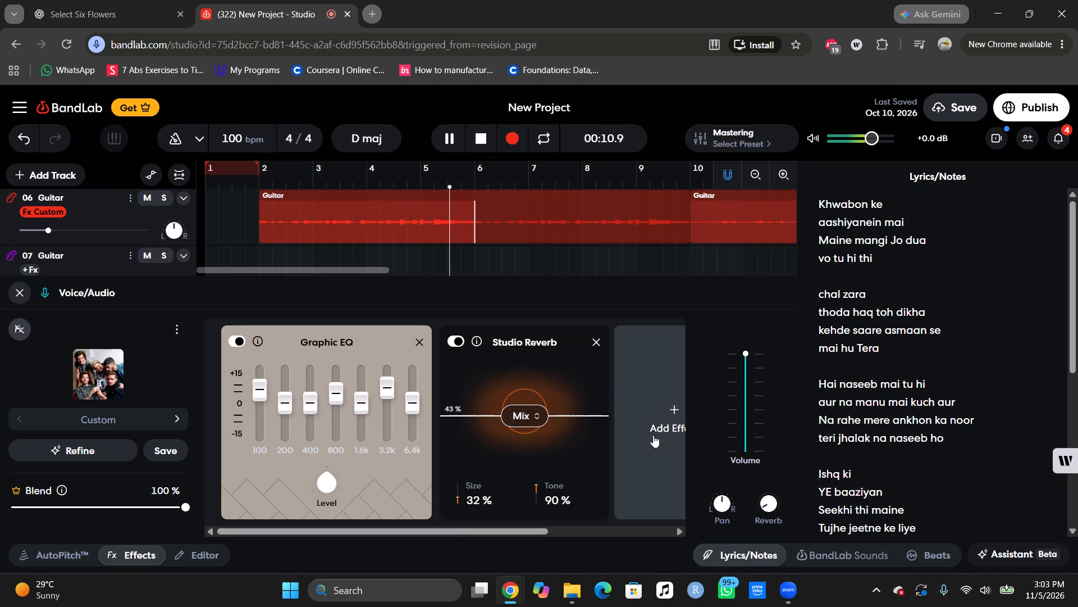
Add Vocal Enhancer to Voice/Audio track 11, set its Mode to Standard and its Mix to 60 % while replaying from bar 2.
{"action": "left_click", "coordinate": [653, 435]}
{"action": "scroll", "coordinate": [677, 330], "scroll_direction": "down", "scroll_amount": 3}
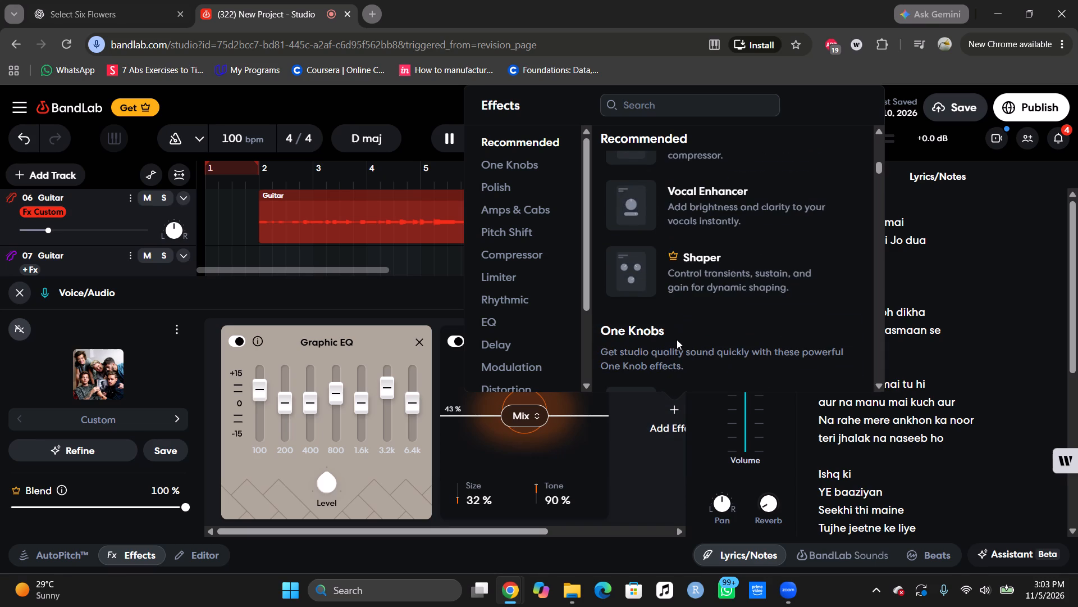
{"action": "scroll", "coordinate": [676, 335], "scroll_direction": "up", "scroll_amount": 3}
{"action": "left_click", "coordinate": [691, 347]}
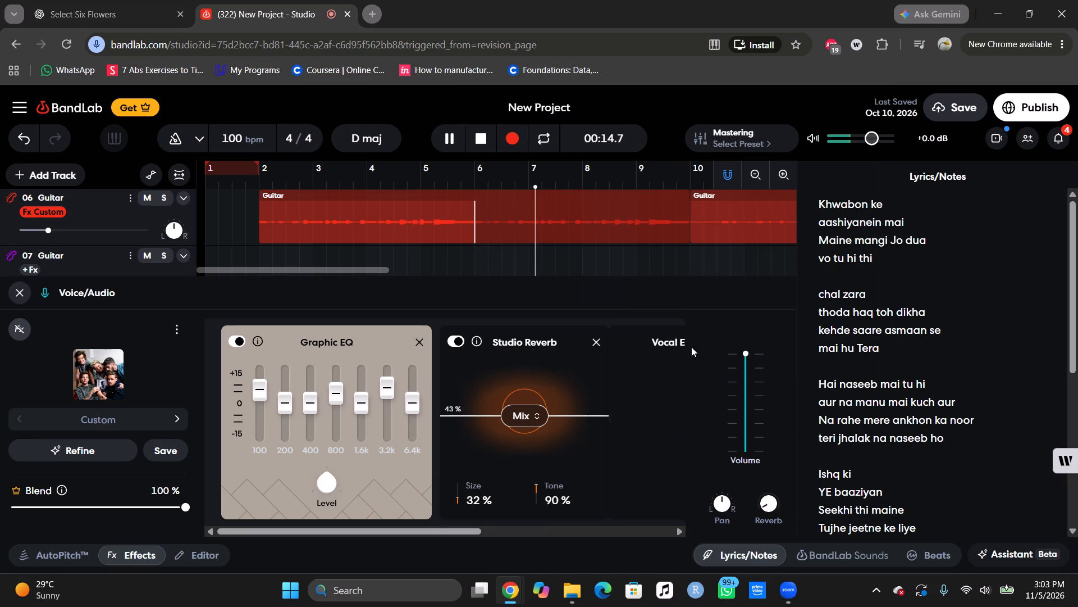
{"action": "left_click_drag", "start_coordinate": [456, 531], "coordinate": [556, 519]}
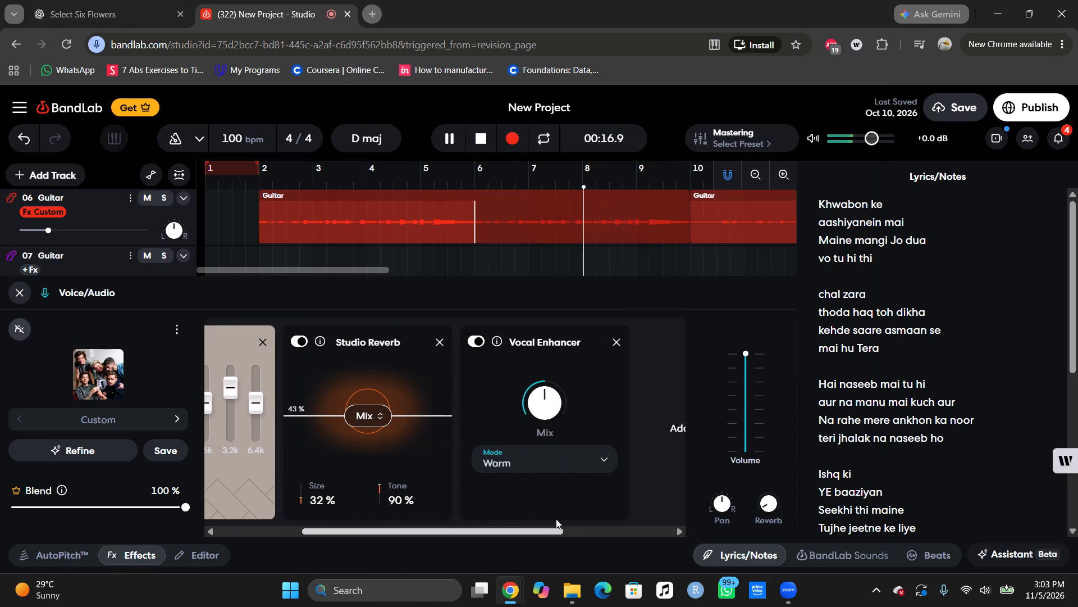
{"action": "left_click_drag", "start_coordinate": [556, 519], "coordinate": [593, 520]}
{"action": "left_click", "coordinate": [479, 460]}
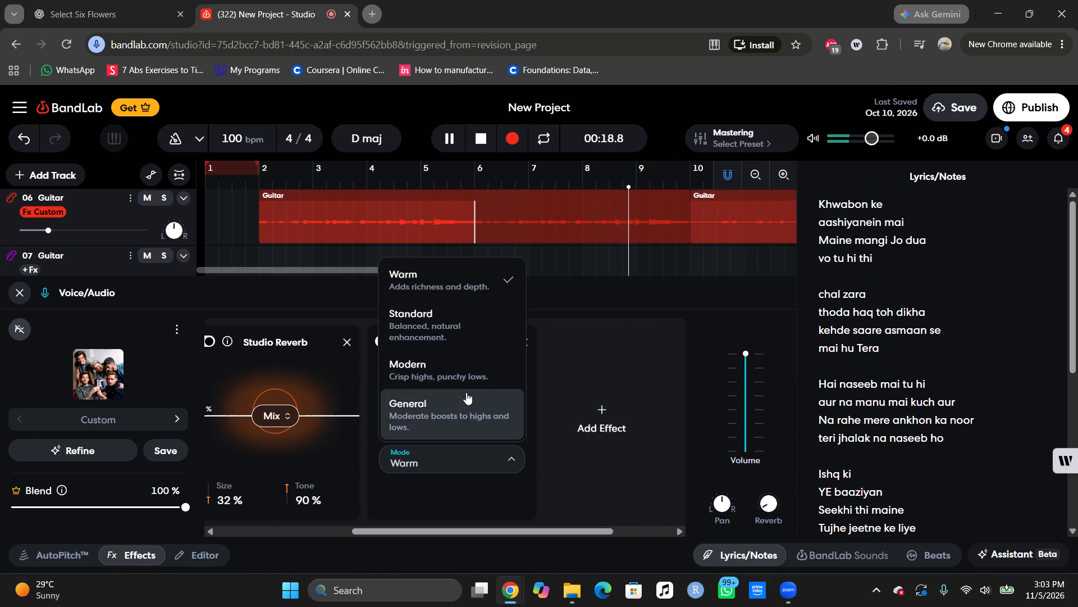
{"action": "left_click", "coordinate": [463, 328]}
{"action": "left_click", "coordinate": [259, 184]}
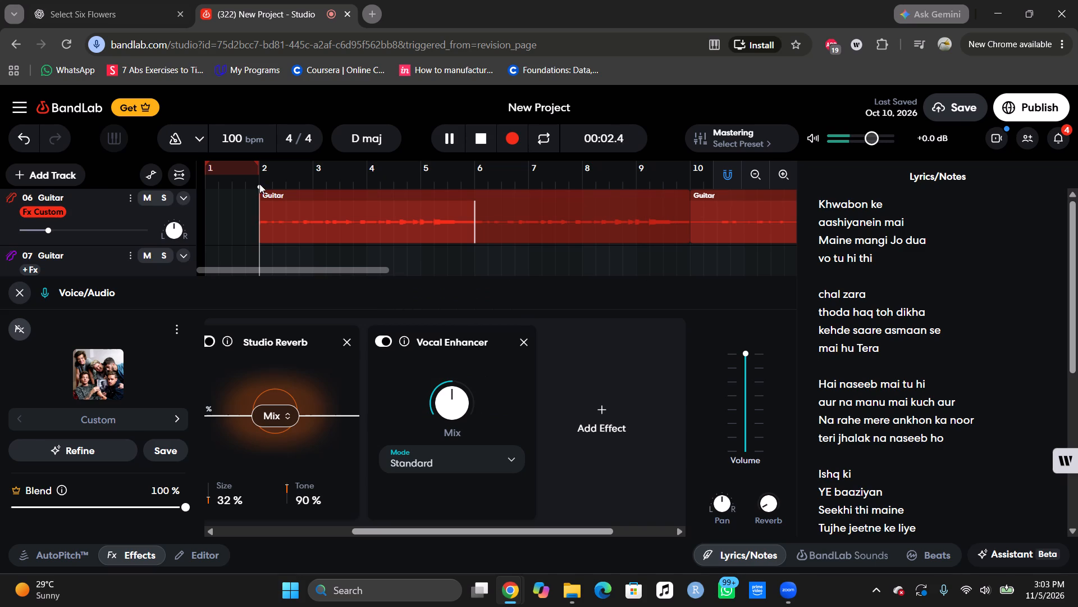
{"action": "left_click_drag", "start_coordinate": [443, 398], "coordinate": [445, 377]}
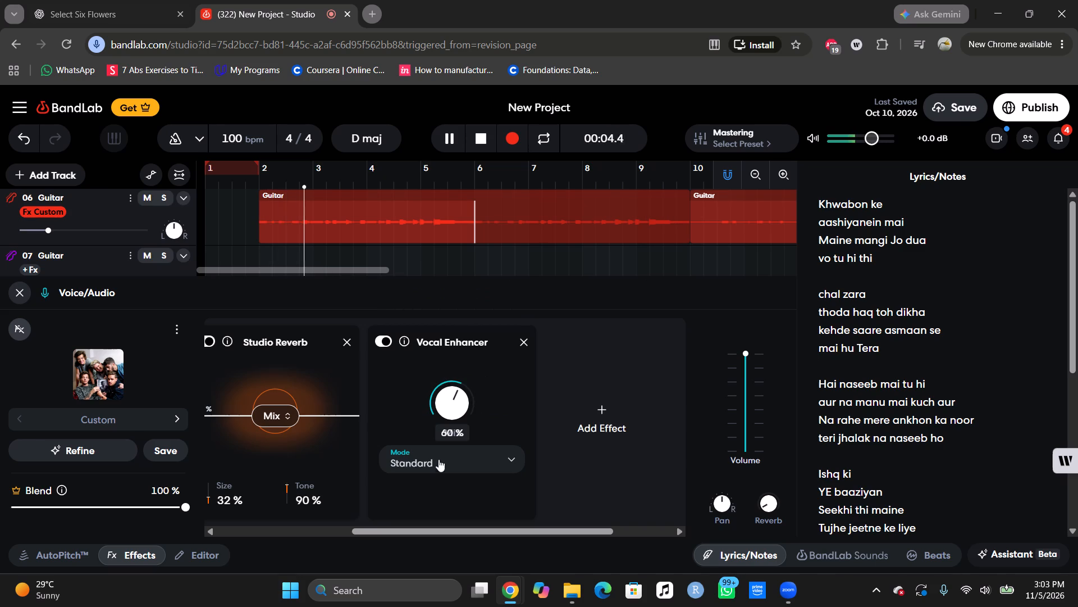
Audition the Vocal Enhancer's Warm, Modern and General modes during playback, settle on Warm, and replay the mix from bar 2.
{"action": "left_click", "coordinate": [438, 469]}
{"action": "left_click", "coordinate": [433, 288]}
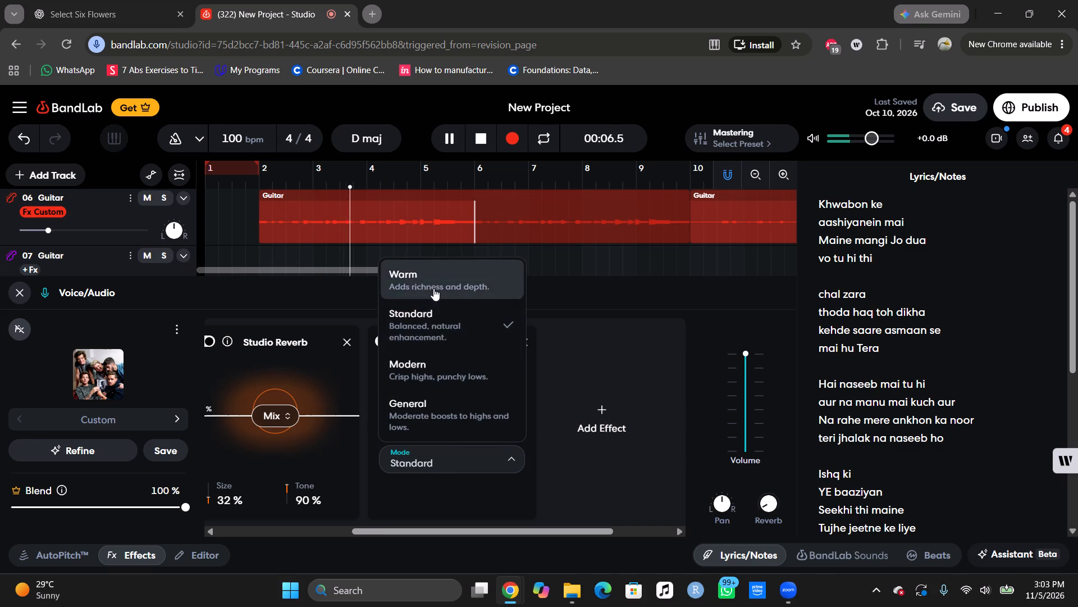
{"action": "left_click", "coordinate": [448, 451]}
{"action": "left_click", "coordinate": [458, 375]}
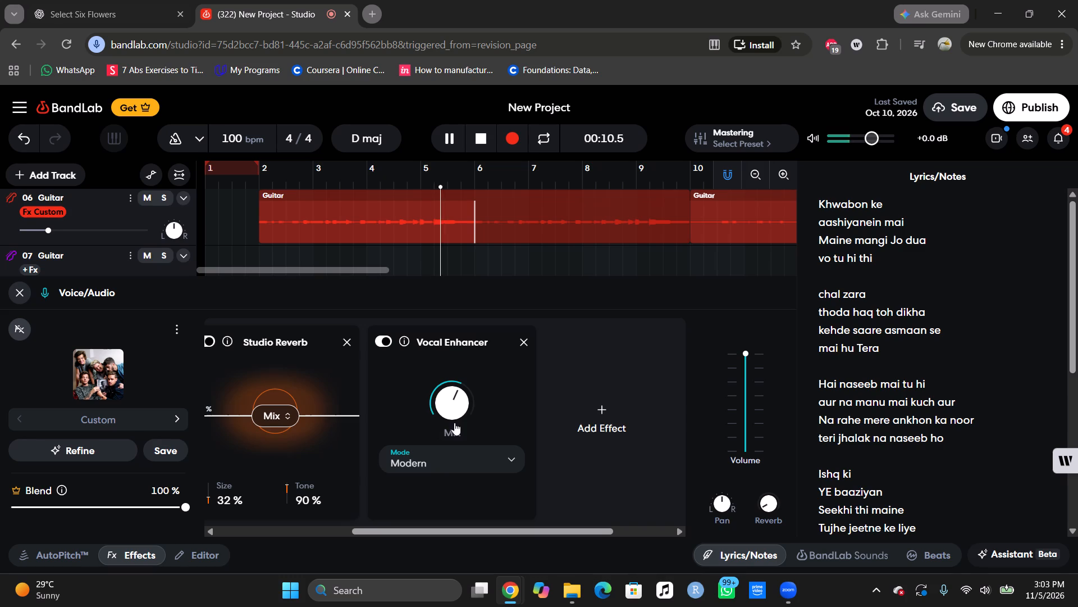
{"action": "left_click", "coordinate": [450, 454]}
{"action": "left_click", "coordinate": [441, 429]}
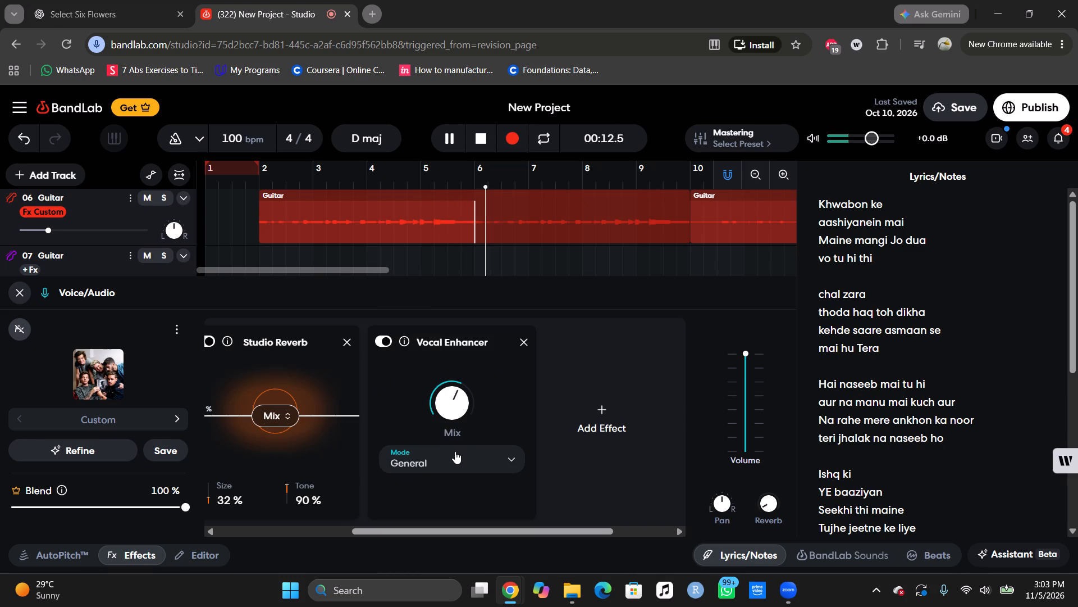
{"action": "left_click", "coordinate": [440, 463]}
{"action": "left_click", "coordinate": [460, 295]}
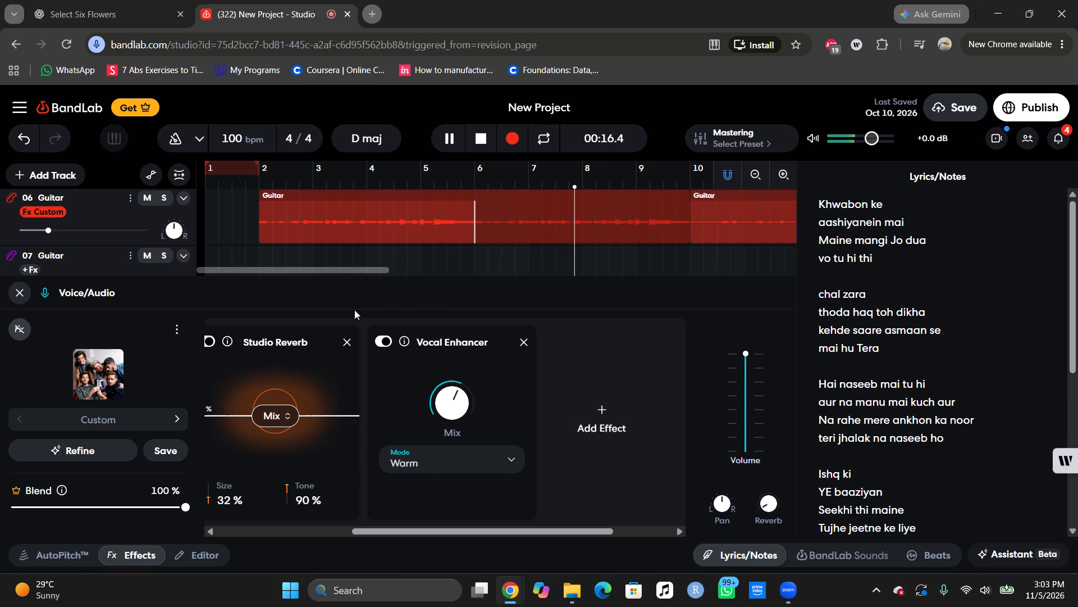
{"action": "left_click", "coordinate": [9, 288]}
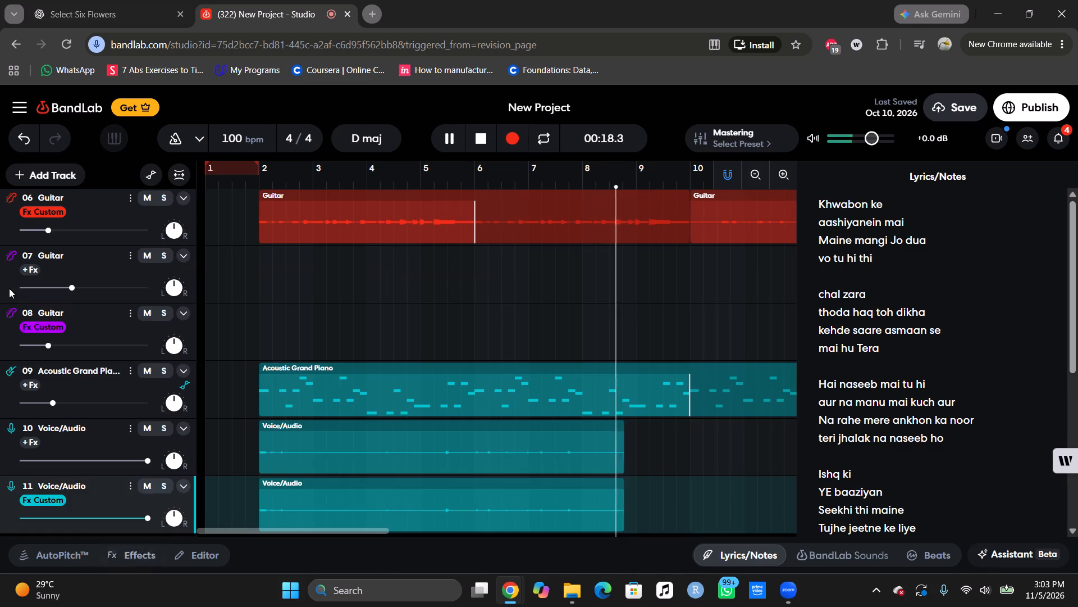
{"action": "key", "text": "space"}
{"action": "key", "text": "space"}
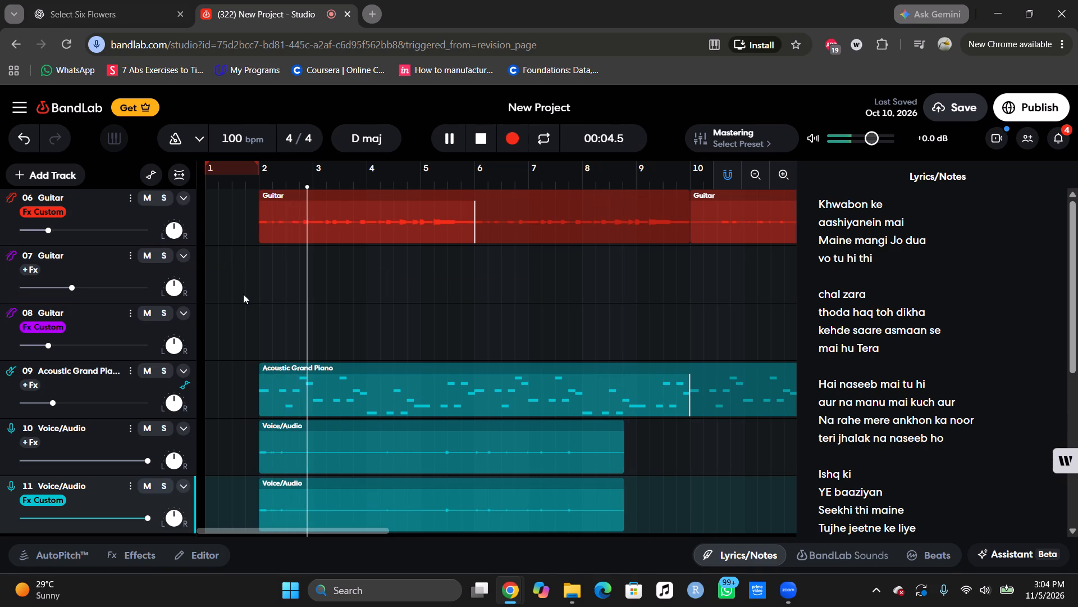
{"action": "key", "text": "space"}
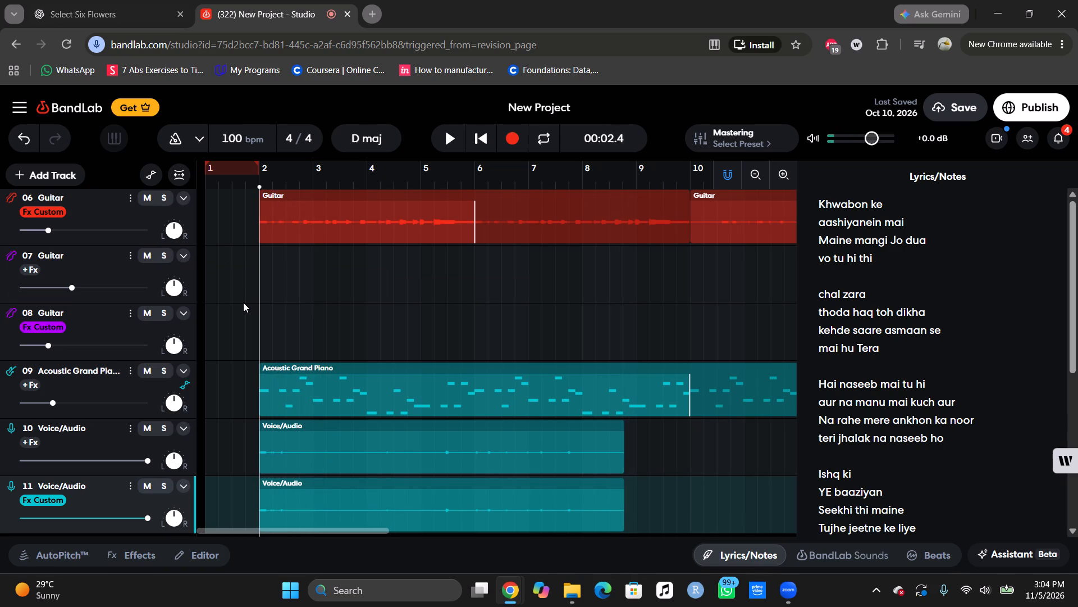
Turn on AutoPitch for Voice/Audio tracks 10 and 11 and replay briefly from bar 2.
{"action": "left_click", "coordinate": [71, 441]}
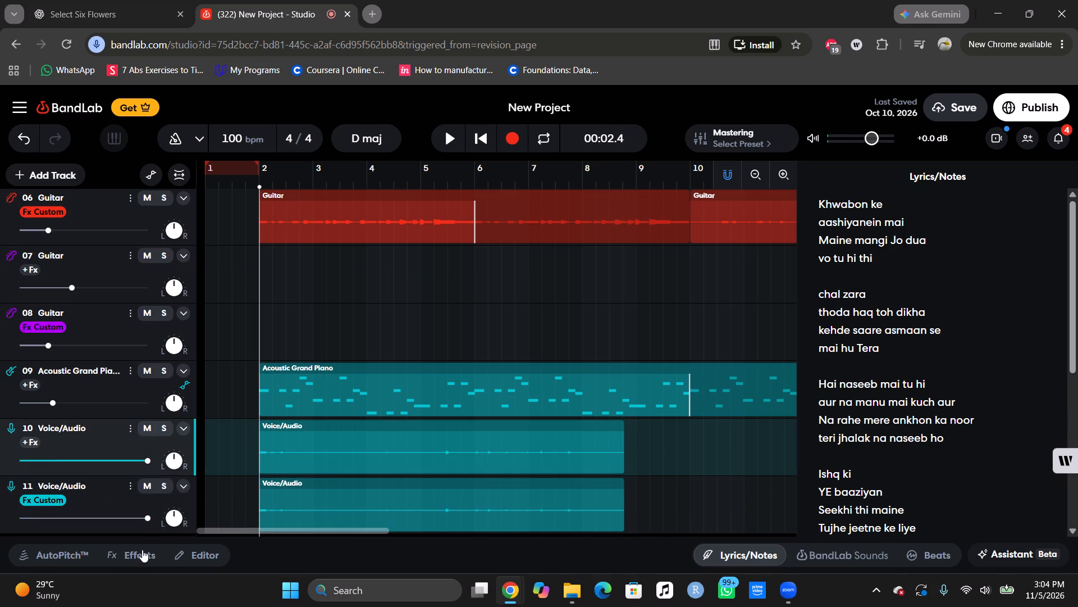
{"action": "left_click", "coordinate": [137, 554]}
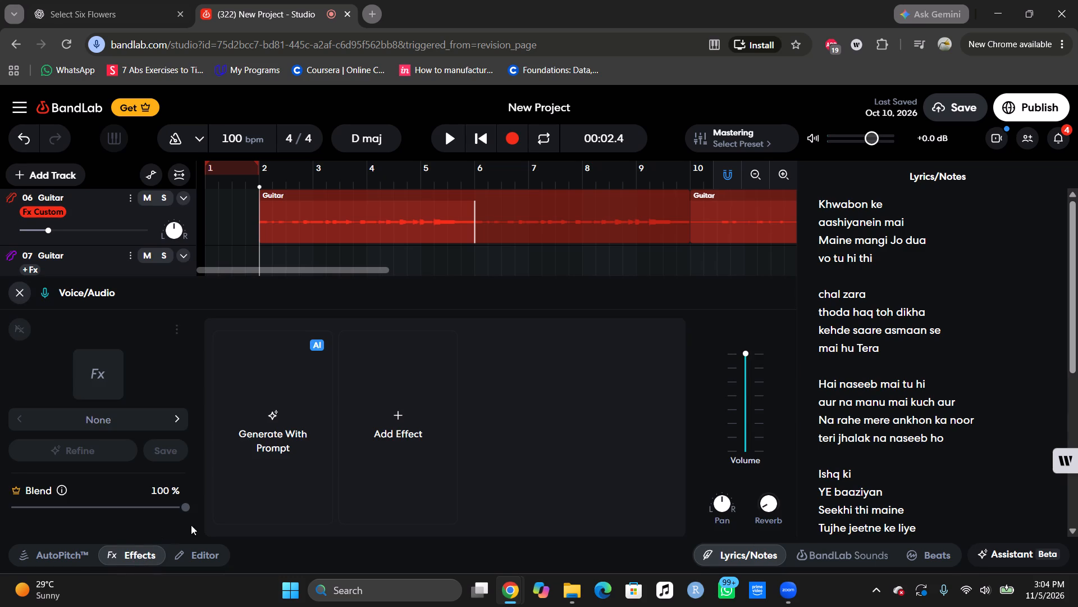
{"action": "left_click", "coordinate": [53, 560]}
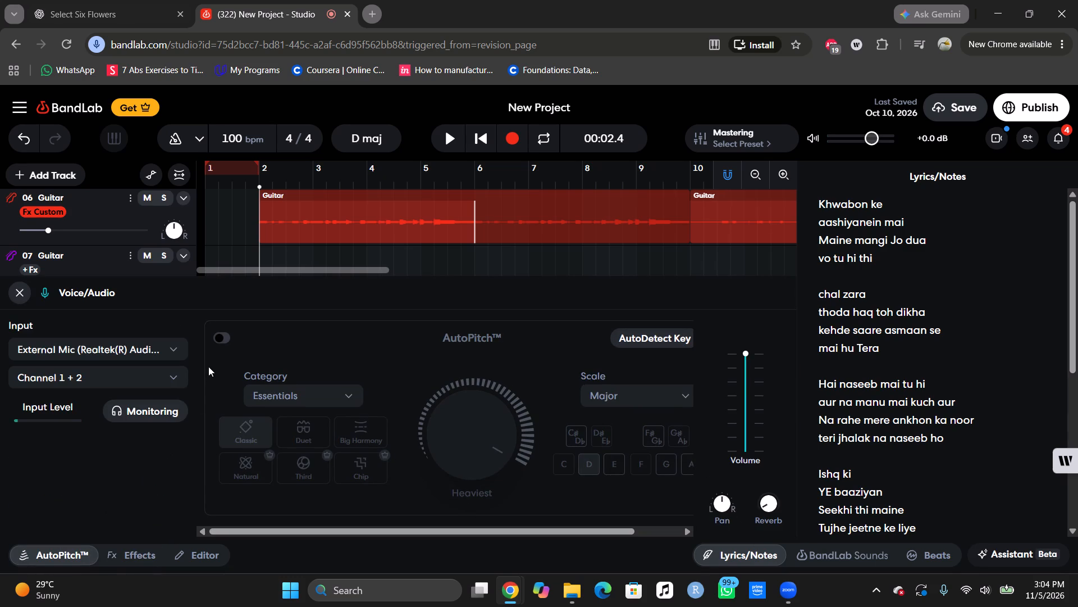
{"action": "left_click", "coordinate": [221, 333]}
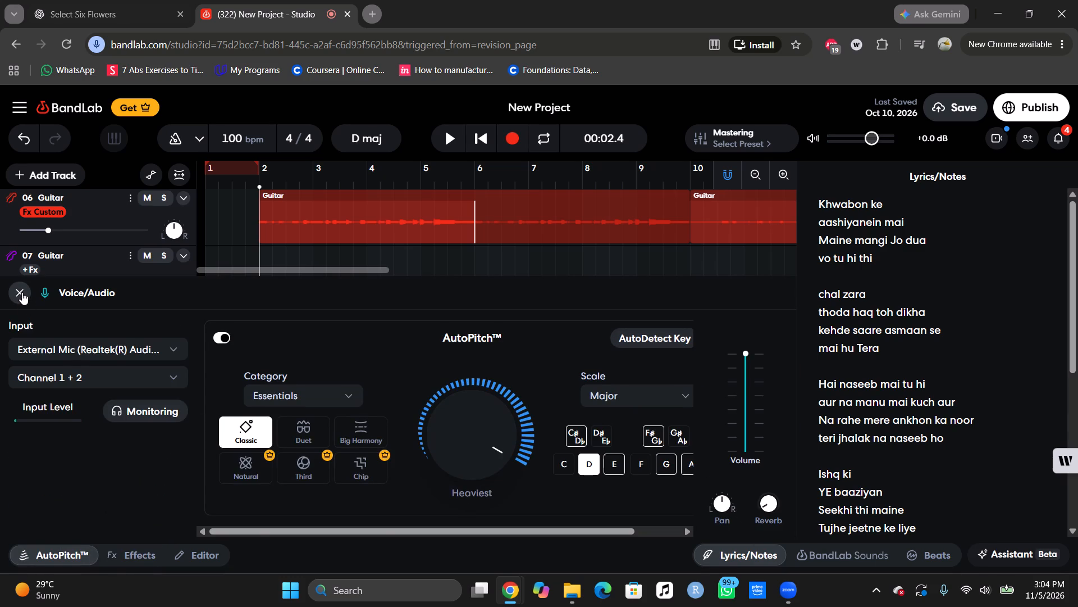
{"action": "left_click", "coordinate": [22, 292]}
{"action": "left_click", "coordinate": [77, 493]}
{"action": "left_click", "coordinate": [63, 550]}
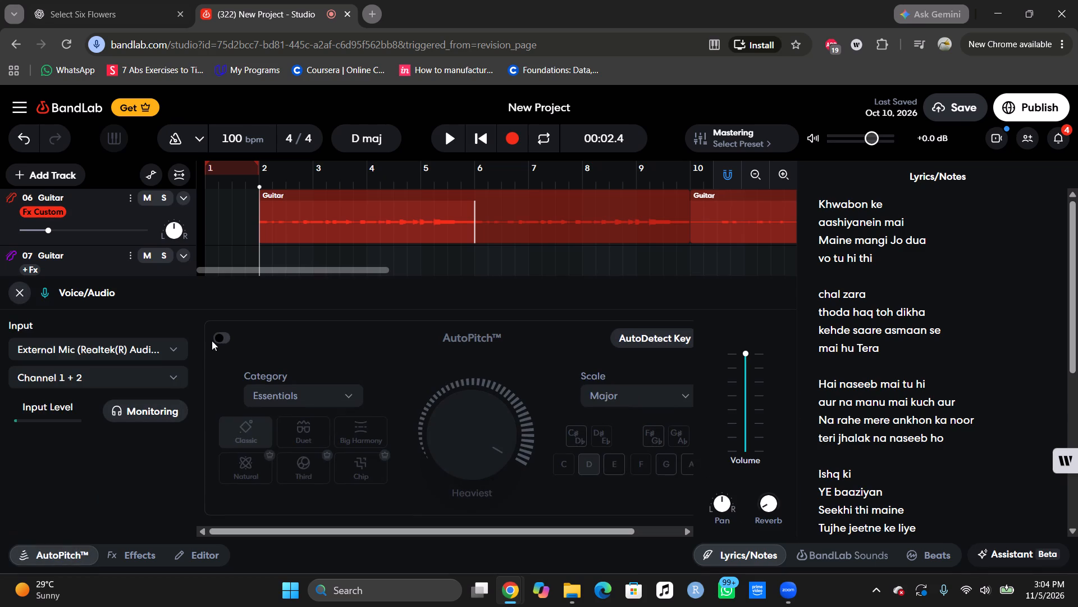
{"action": "left_click", "coordinate": [221, 338]}
{"action": "left_click", "coordinate": [262, 175]}
{"action": "key", "text": "space"}
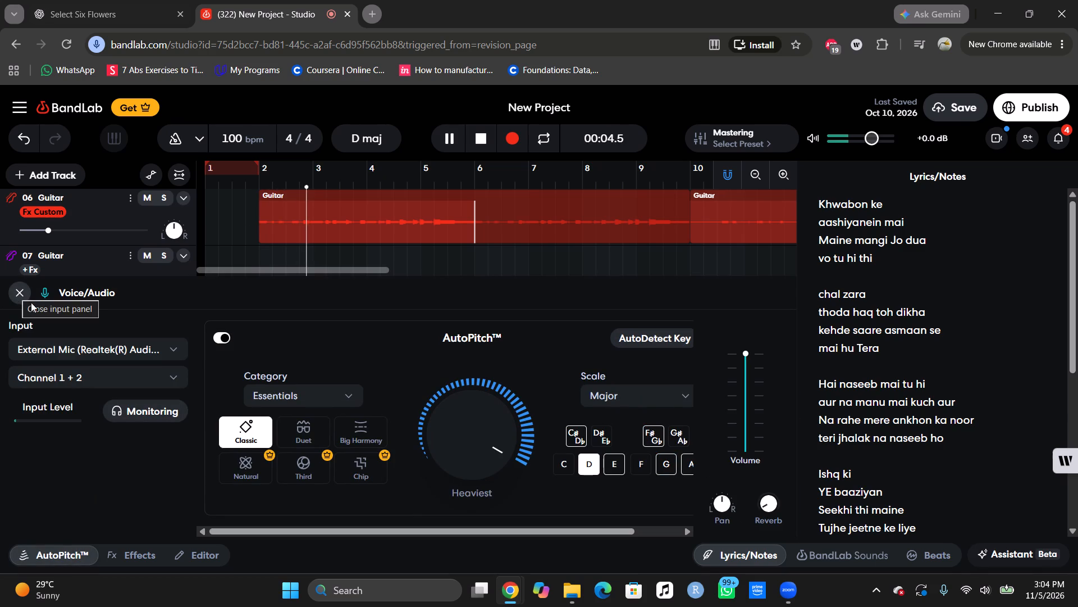
{"action": "key", "text": "space"}
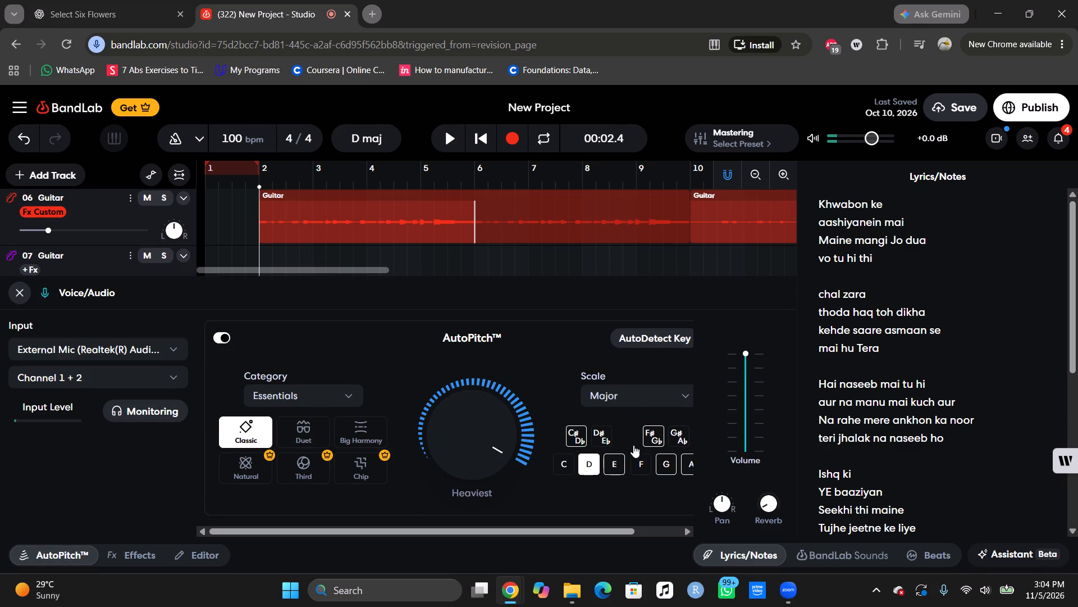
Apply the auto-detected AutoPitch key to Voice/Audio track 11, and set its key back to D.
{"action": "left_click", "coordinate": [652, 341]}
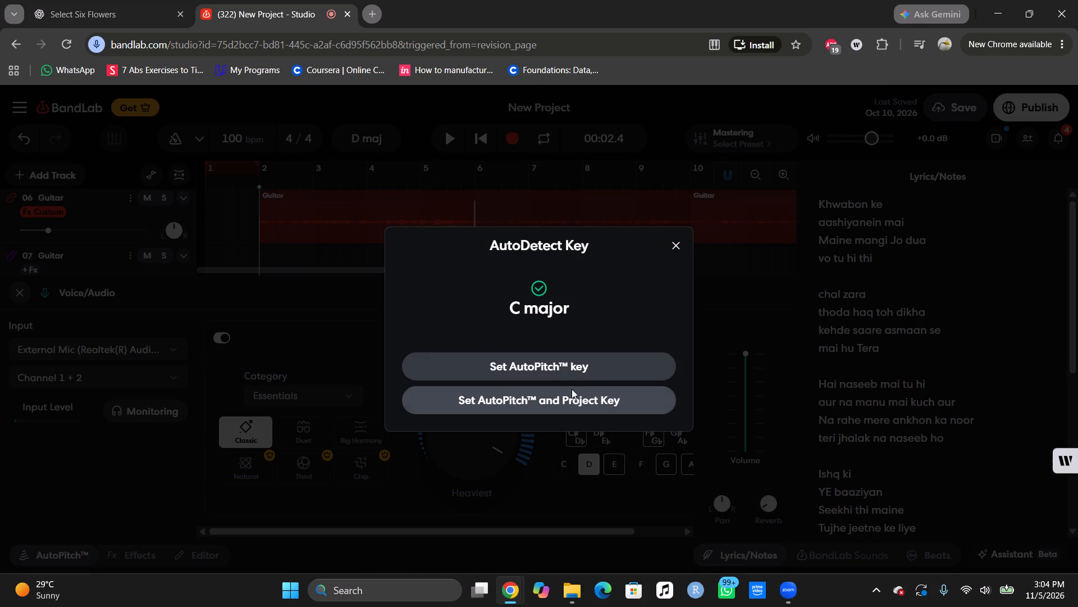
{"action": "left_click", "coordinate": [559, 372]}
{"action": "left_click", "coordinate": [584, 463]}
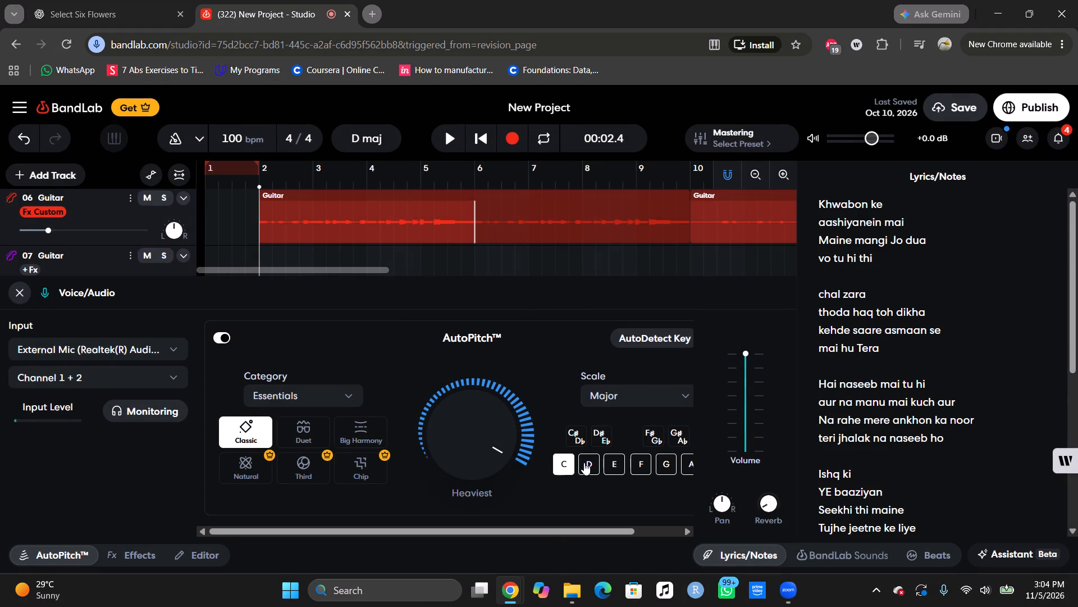
Play from bar 2, lower Voice/Audio track 11's AutoPitch strength to Heavy, and restart playback.
{"action": "key", "text": "space"}
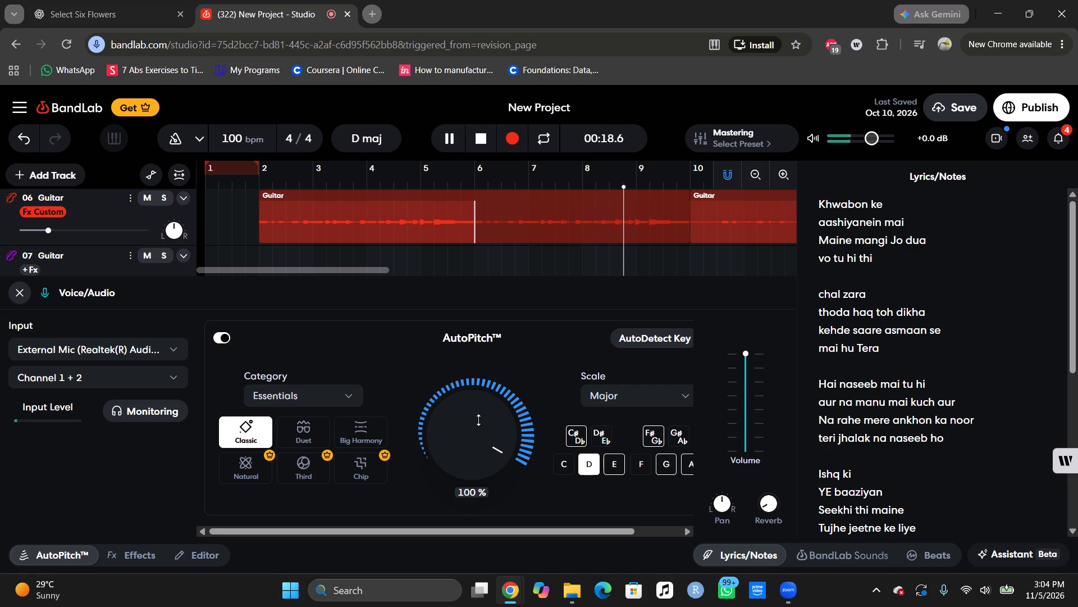
{"action": "left_click_drag", "start_coordinate": [478, 420], "coordinate": [462, 445]}
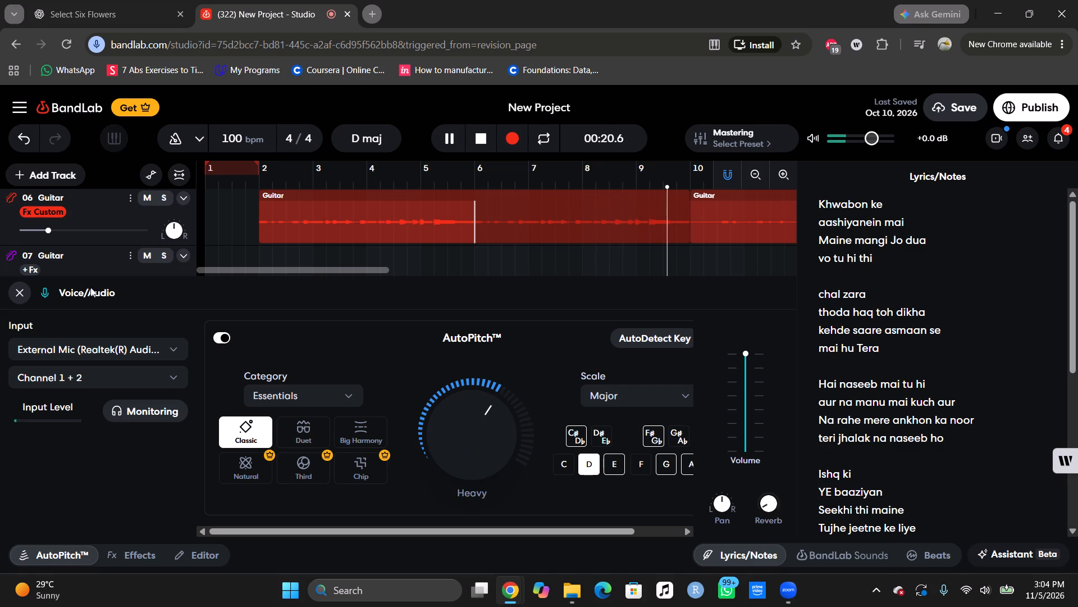
{"action": "key", "text": "space"}
{"action": "left_click", "coordinate": [19, 289]}
{"action": "key", "text": "space"}
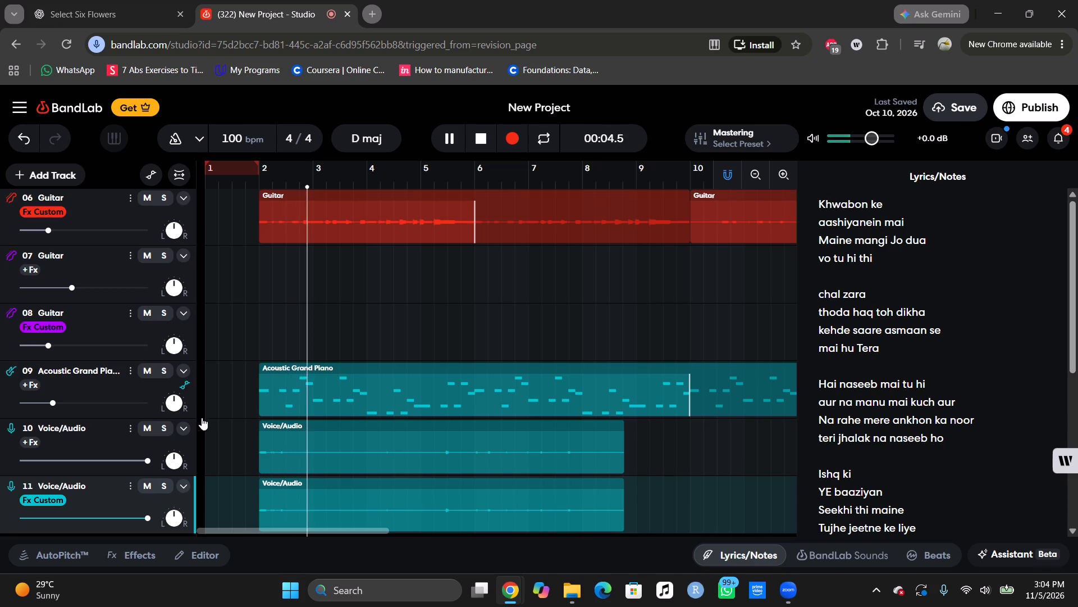
Set Voice/Audio track 10's AutoPitch strength to 63 % (Heavy) during playback, try Big Harmony, and return to the Classic effect.
{"action": "left_click", "coordinate": [82, 446]}
{"action": "left_click", "coordinate": [80, 559]}
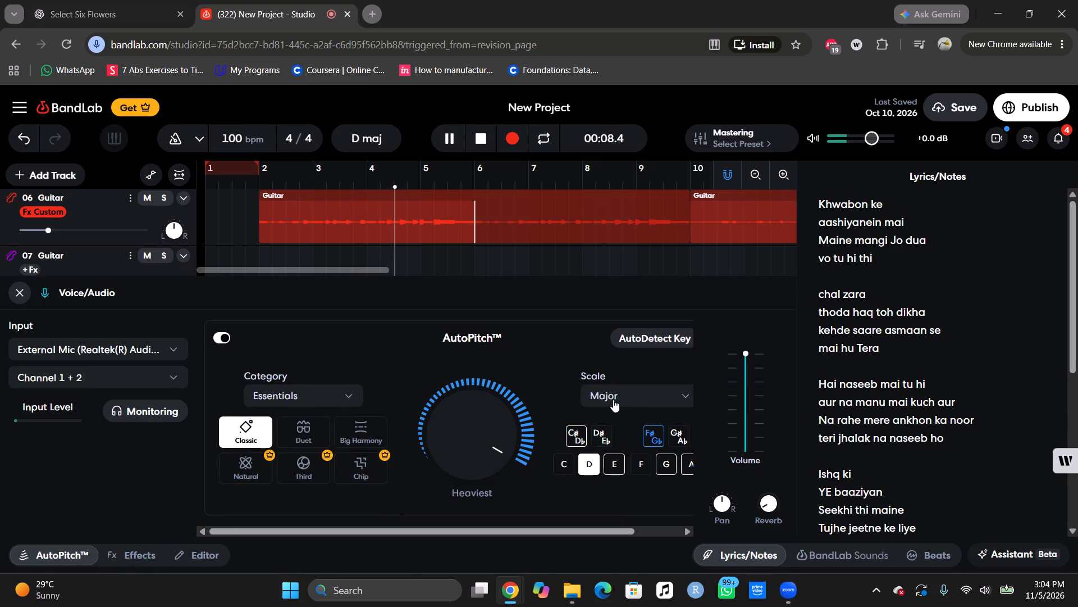
{"action": "left_click_drag", "start_coordinate": [525, 431], "coordinate": [517, 463]}
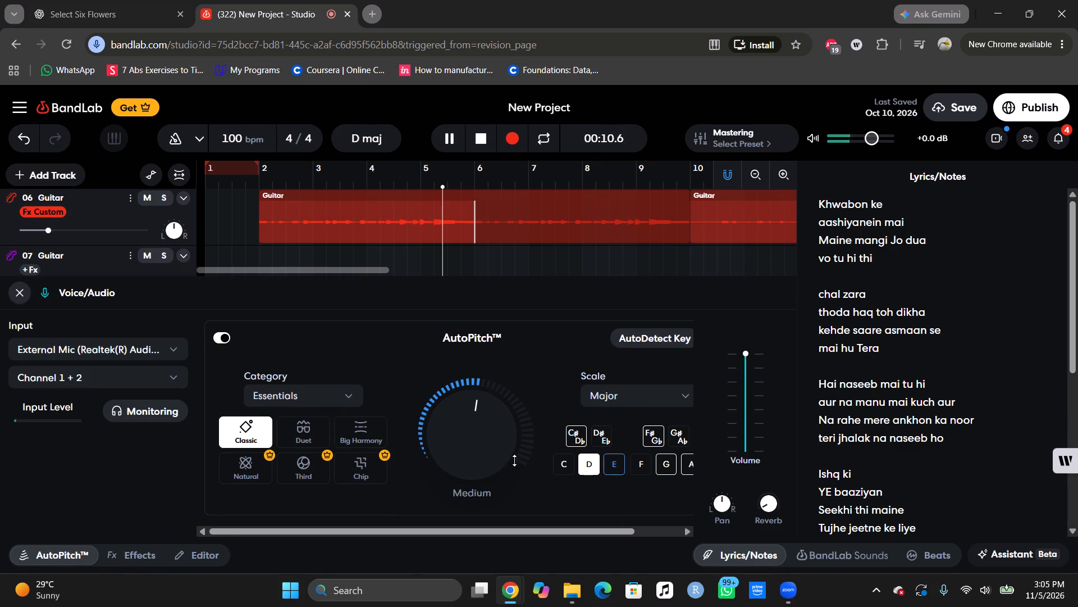
{"action": "left_click_drag", "start_coordinate": [496, 443], "coordinate": [490, 436]}
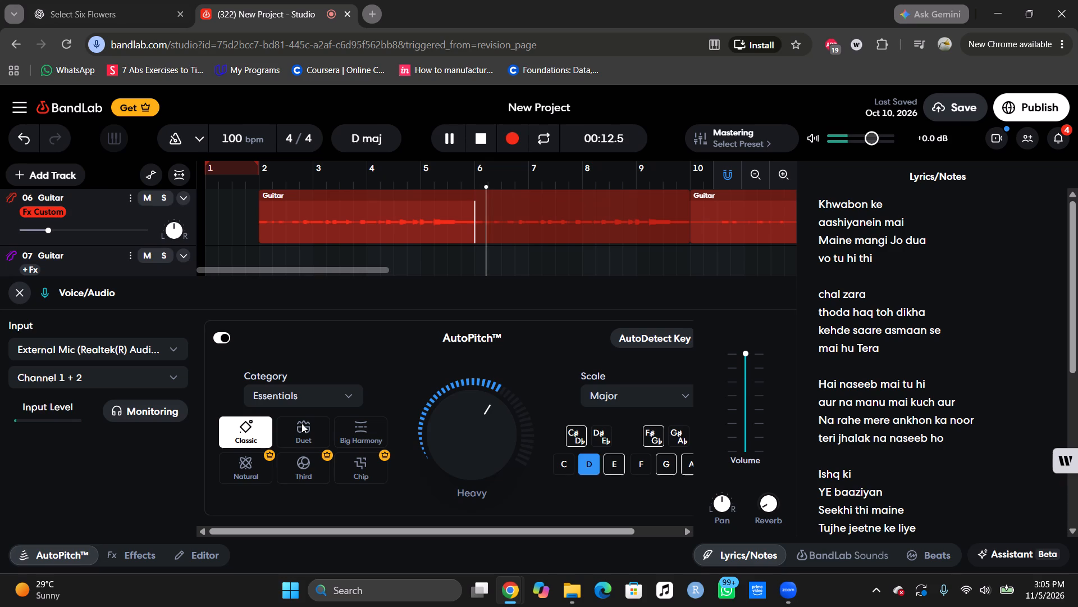
{"action": "left_click", "coordinate": [364, 420]}
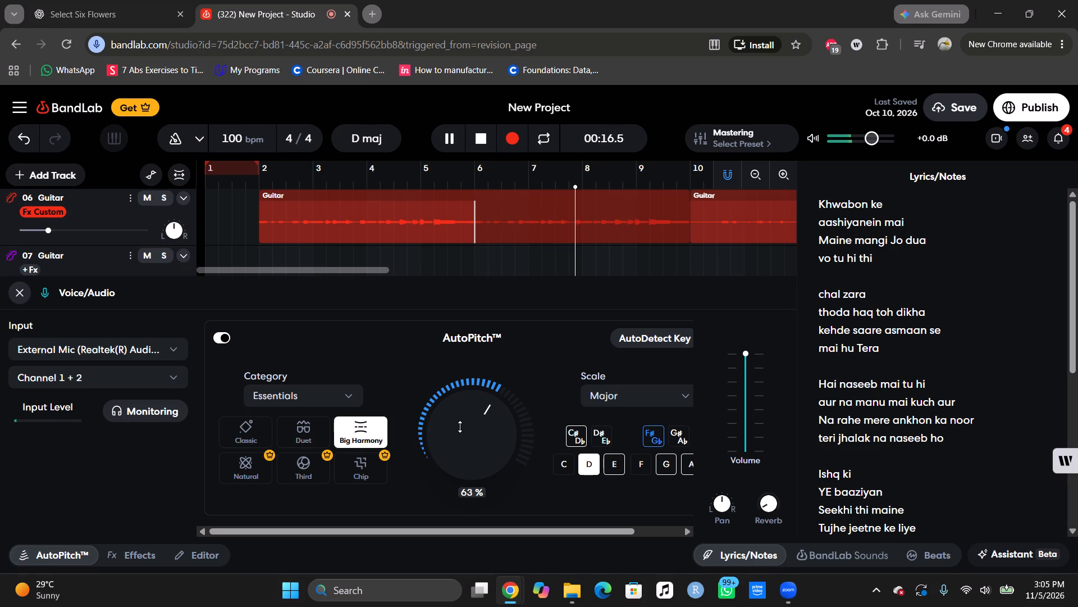
{"action": "left_click", "coordinate": [254, 430]}
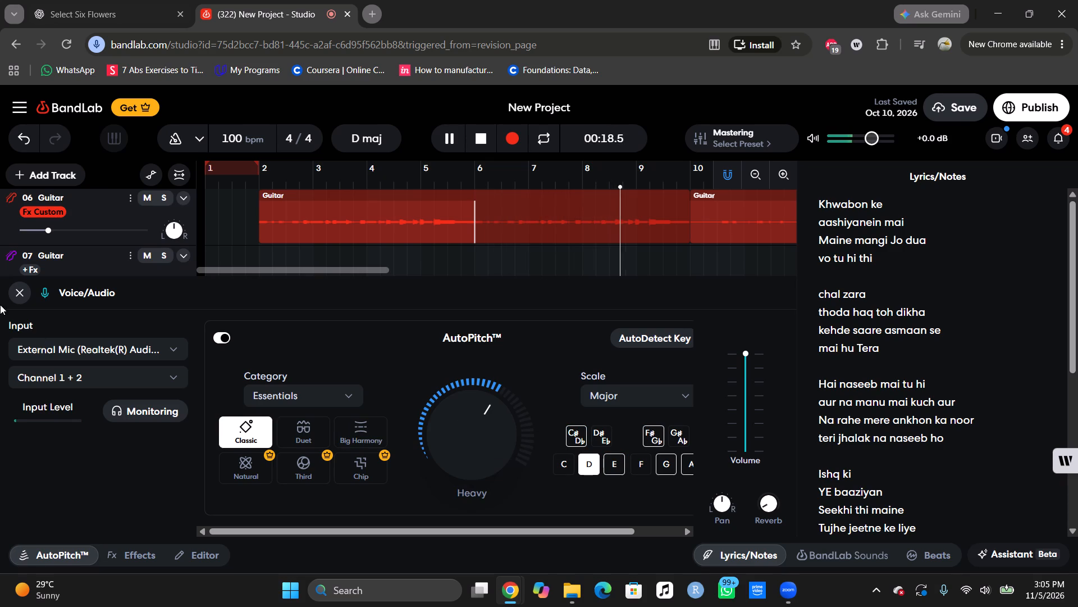
{"action": "left_click", "coordinate": [26, 301]}
{"action": "key", "text": "space"}
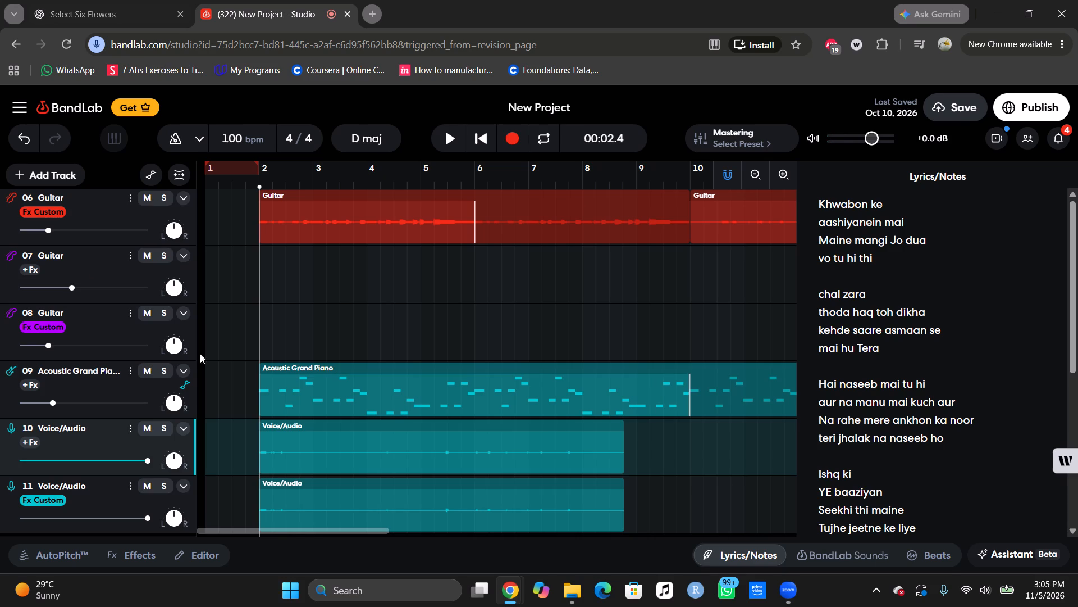
{"action": "left_click", "coordinate": [74, 561]}
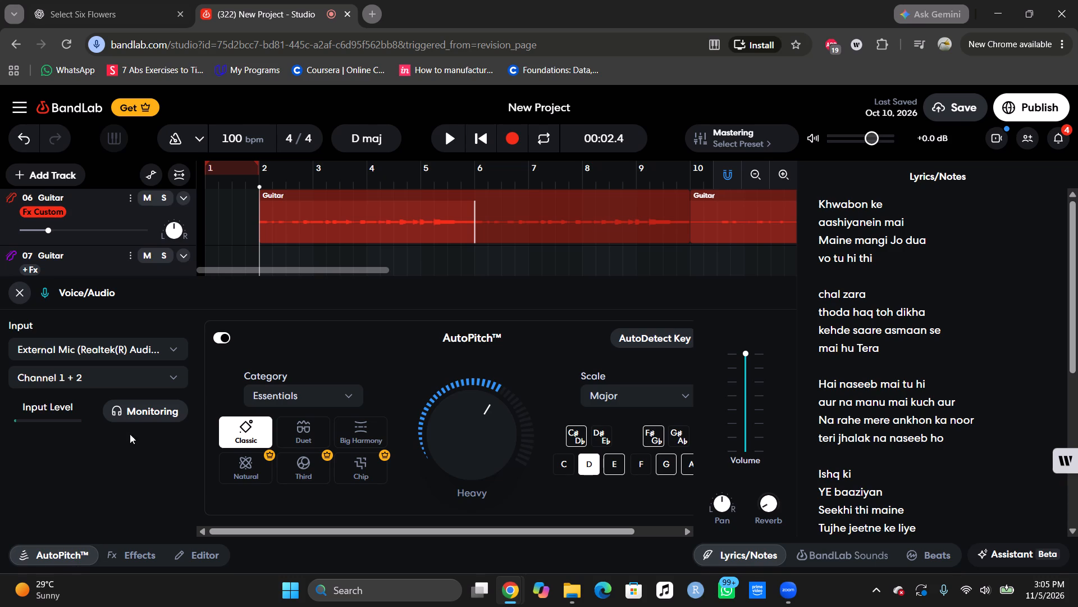
{"action": "left_click", "coordinate": [13, 300]}
Delete the vocal clips from Voice/Audio tracks 11 and 10, keeping both tracks.
{"action": "scroll", "coordinate": [292, 488], "scroll_direction": "up", "scroll_amount": 4}
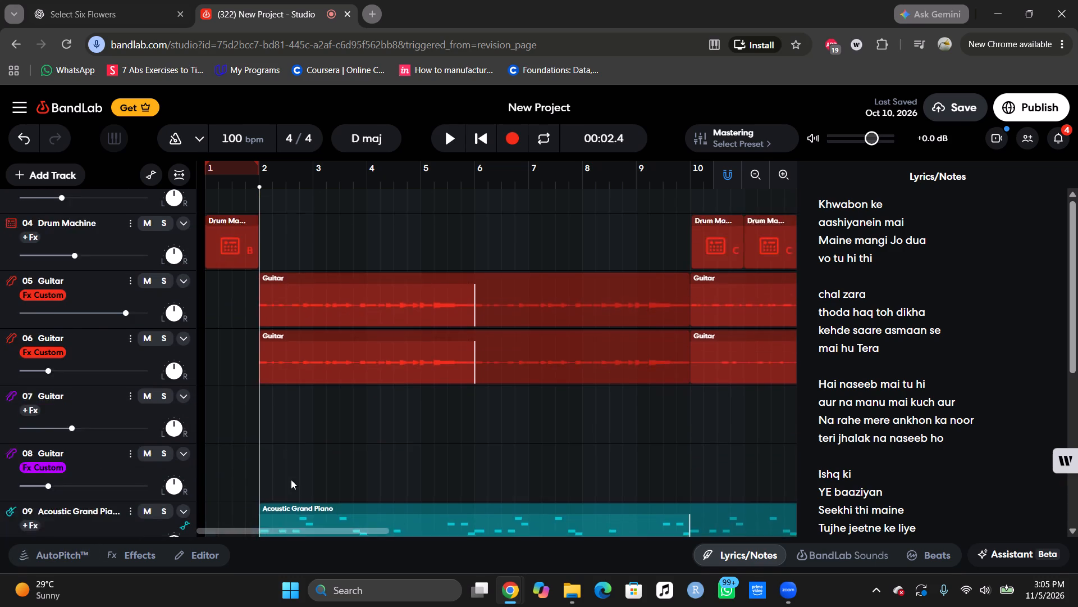
{"action": "scroll", "coordinate": [291, 479], "scroll_direction": "down", "scroll_amount": 6}
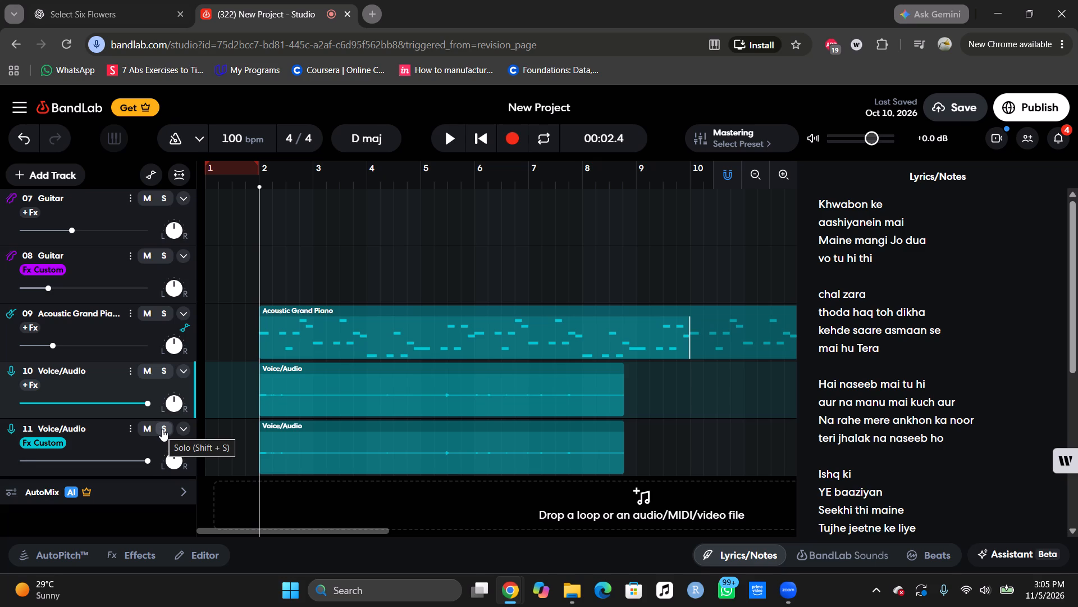
{"action": "left_click", "coordinate": [277, 377]}
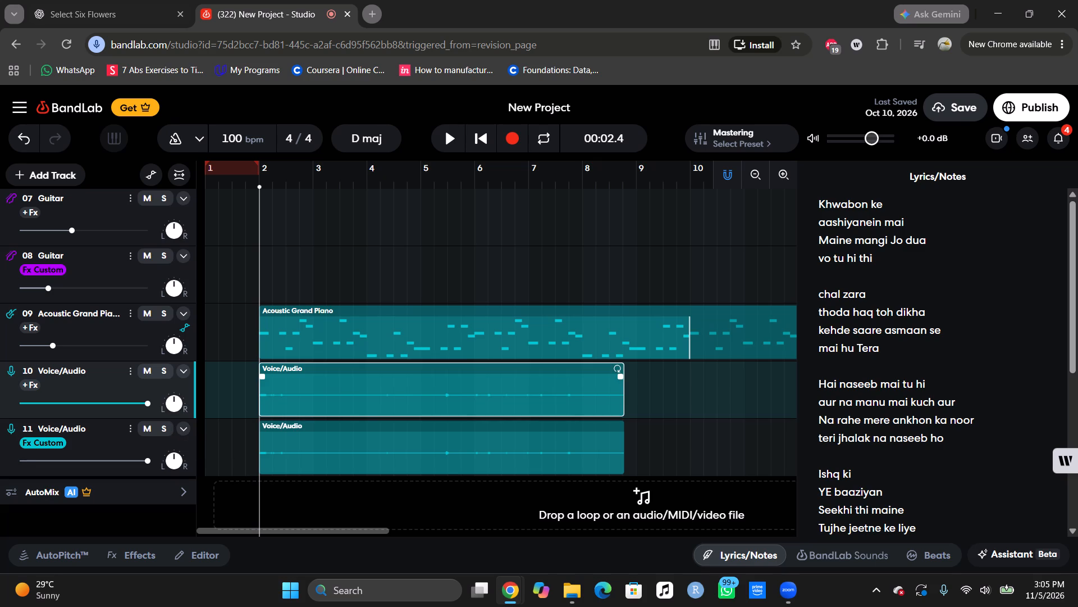
{"action": "left_click", "coordinate": [296, 460]}
{"action": "key", "text": "Delete"}
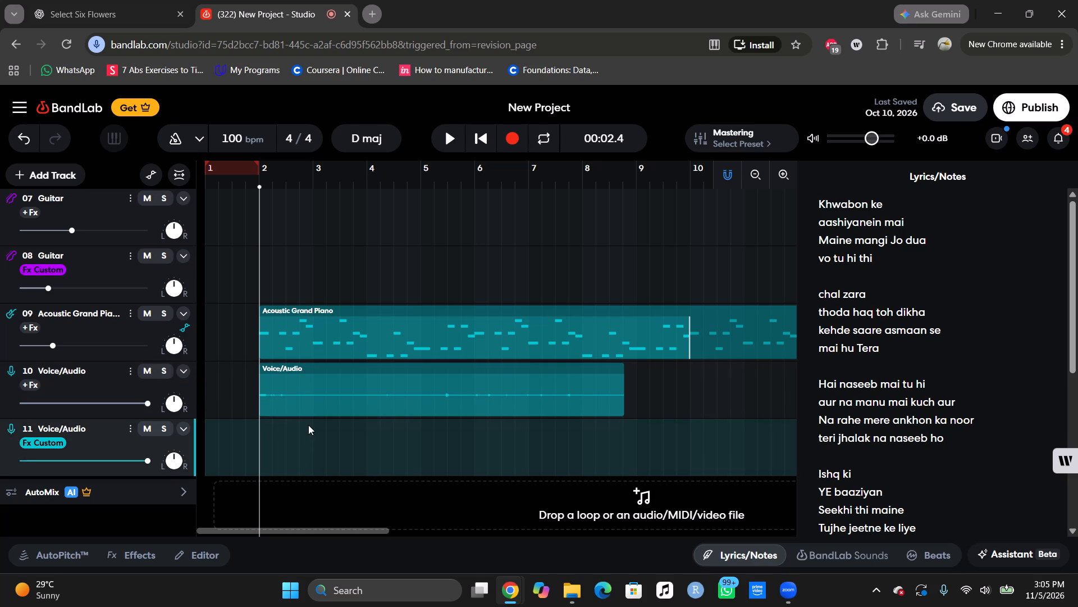
{"action": "left_click", "coordinate": [300, 387]}
{"action": "key", "text": "Delete"}
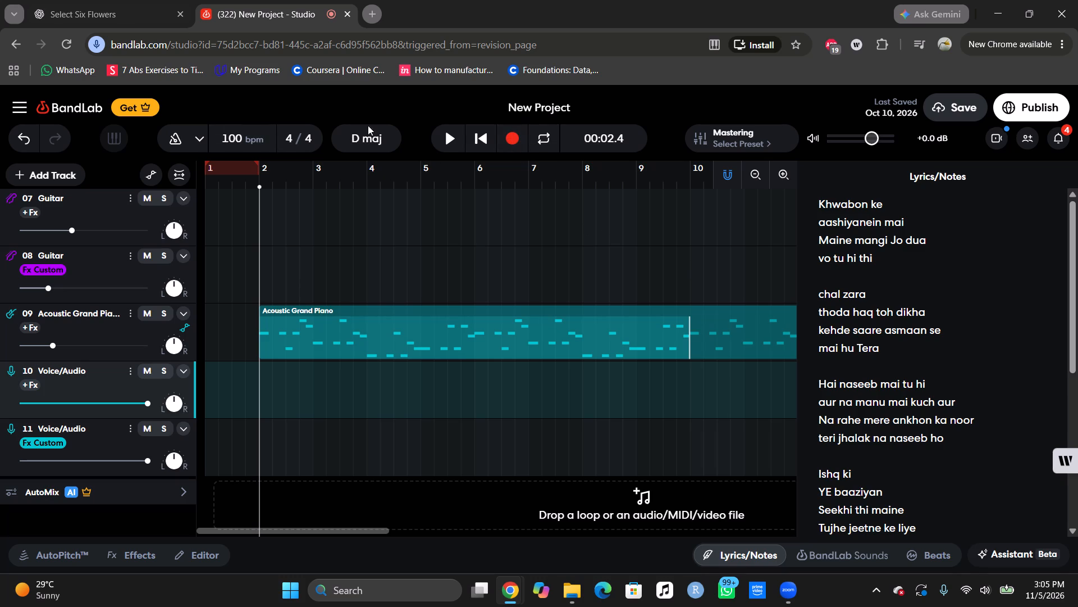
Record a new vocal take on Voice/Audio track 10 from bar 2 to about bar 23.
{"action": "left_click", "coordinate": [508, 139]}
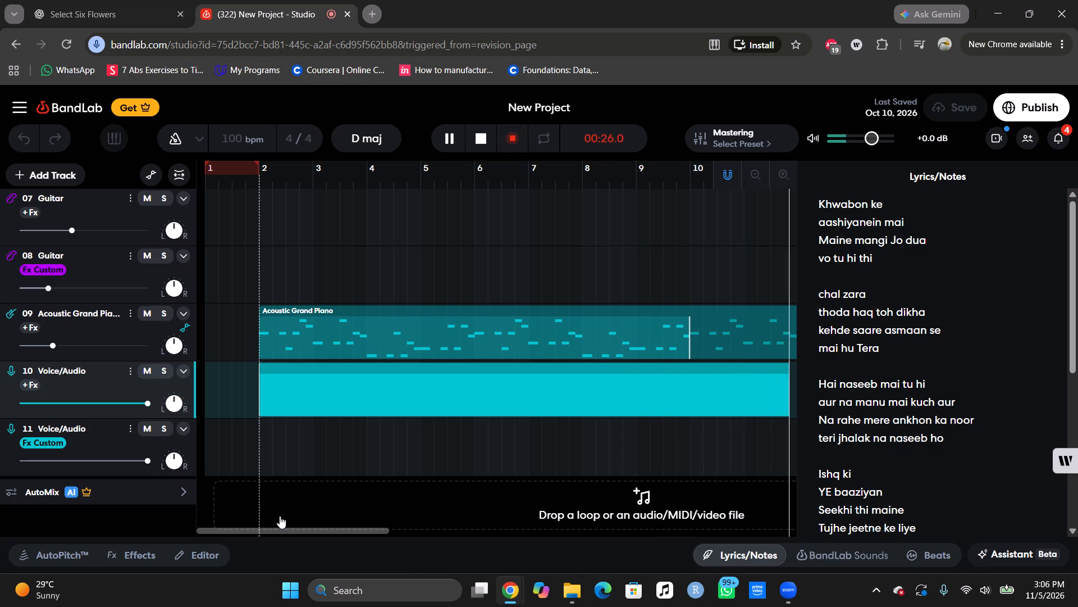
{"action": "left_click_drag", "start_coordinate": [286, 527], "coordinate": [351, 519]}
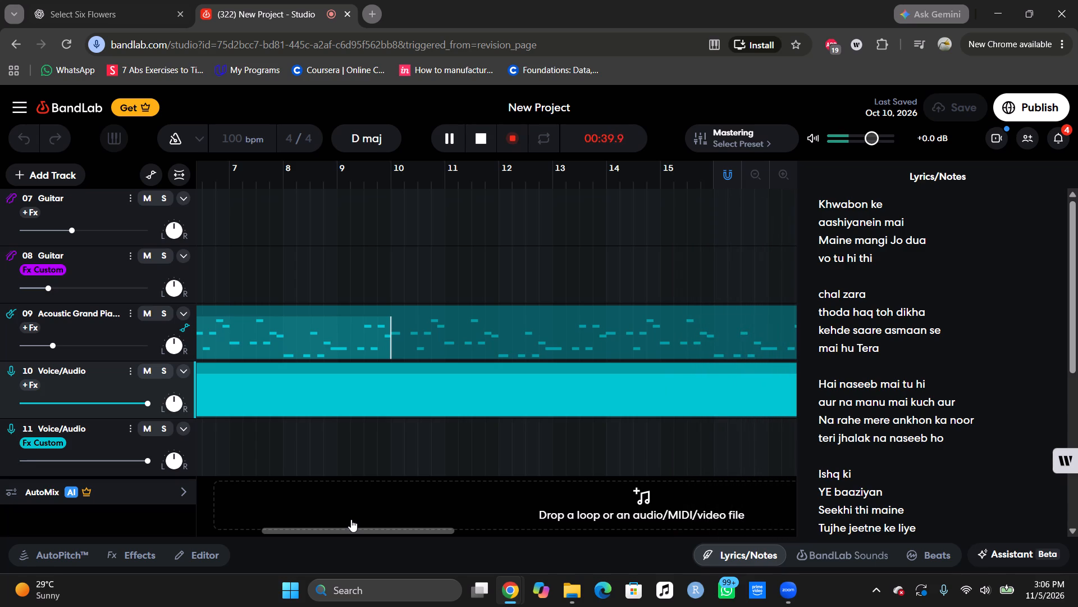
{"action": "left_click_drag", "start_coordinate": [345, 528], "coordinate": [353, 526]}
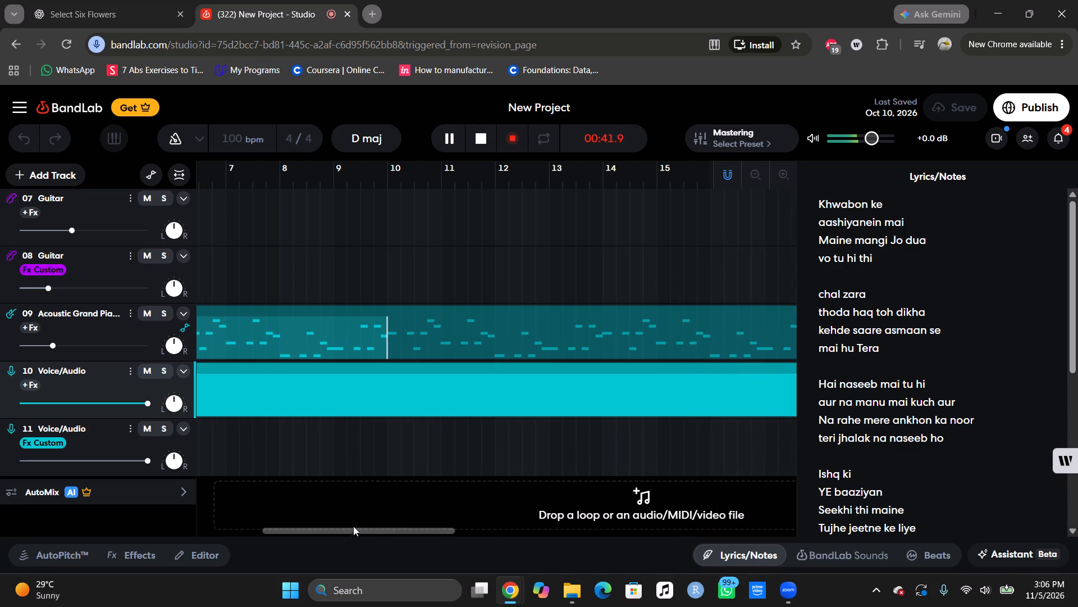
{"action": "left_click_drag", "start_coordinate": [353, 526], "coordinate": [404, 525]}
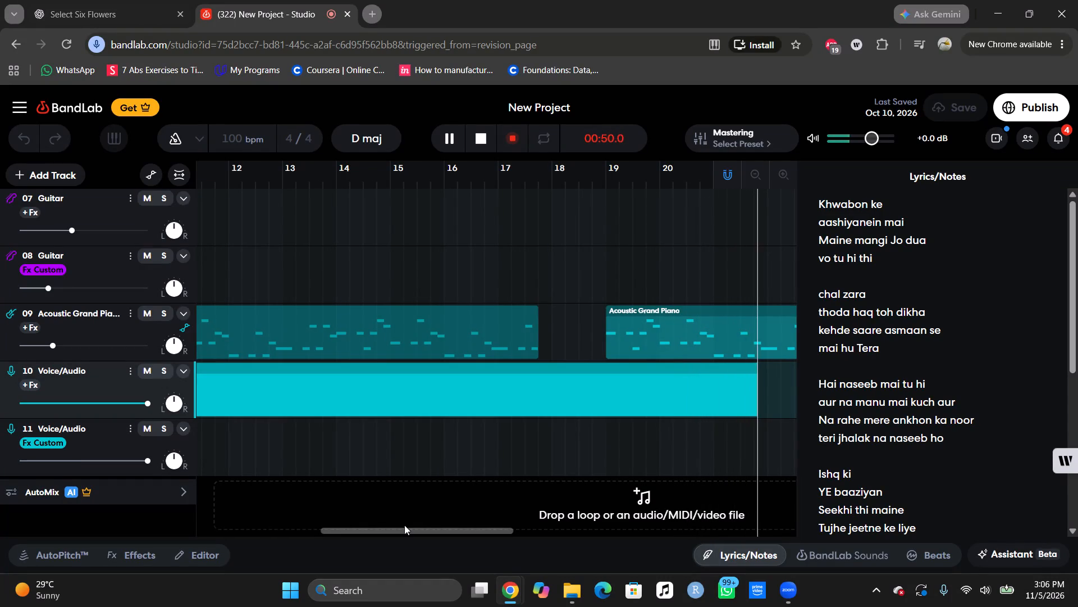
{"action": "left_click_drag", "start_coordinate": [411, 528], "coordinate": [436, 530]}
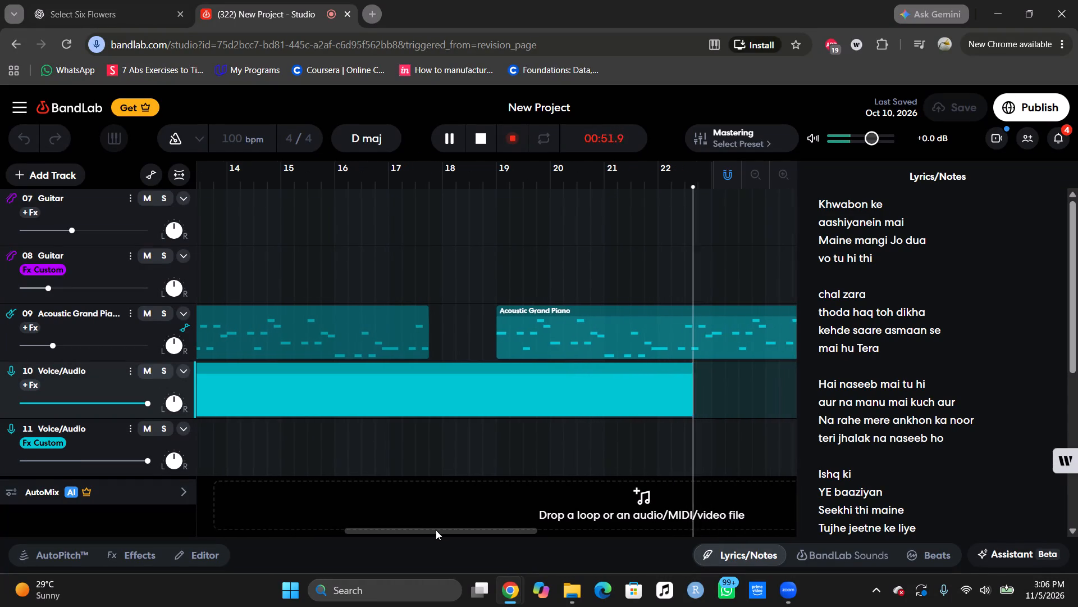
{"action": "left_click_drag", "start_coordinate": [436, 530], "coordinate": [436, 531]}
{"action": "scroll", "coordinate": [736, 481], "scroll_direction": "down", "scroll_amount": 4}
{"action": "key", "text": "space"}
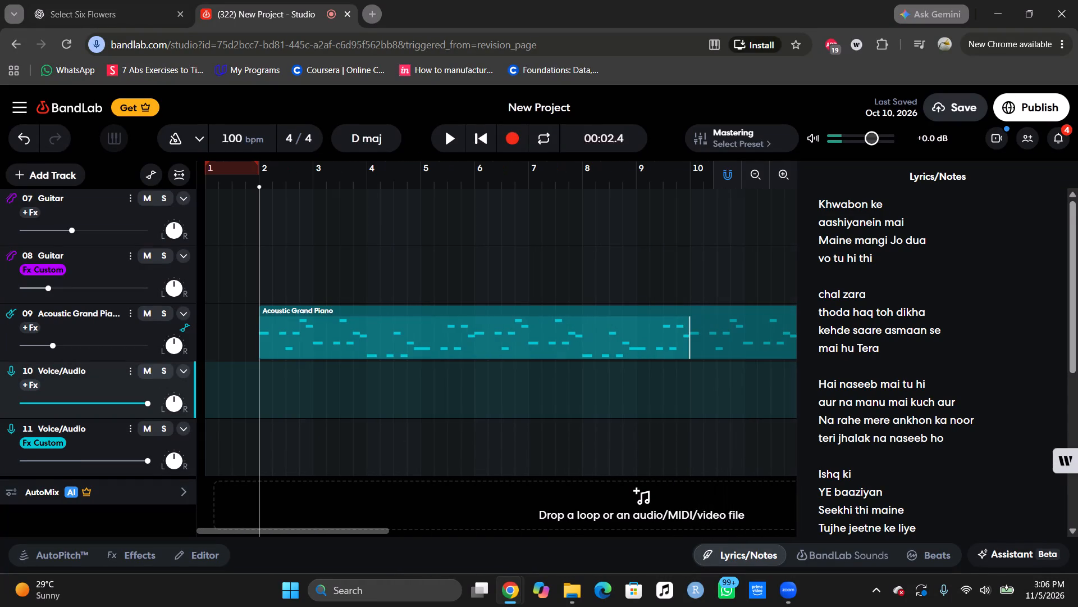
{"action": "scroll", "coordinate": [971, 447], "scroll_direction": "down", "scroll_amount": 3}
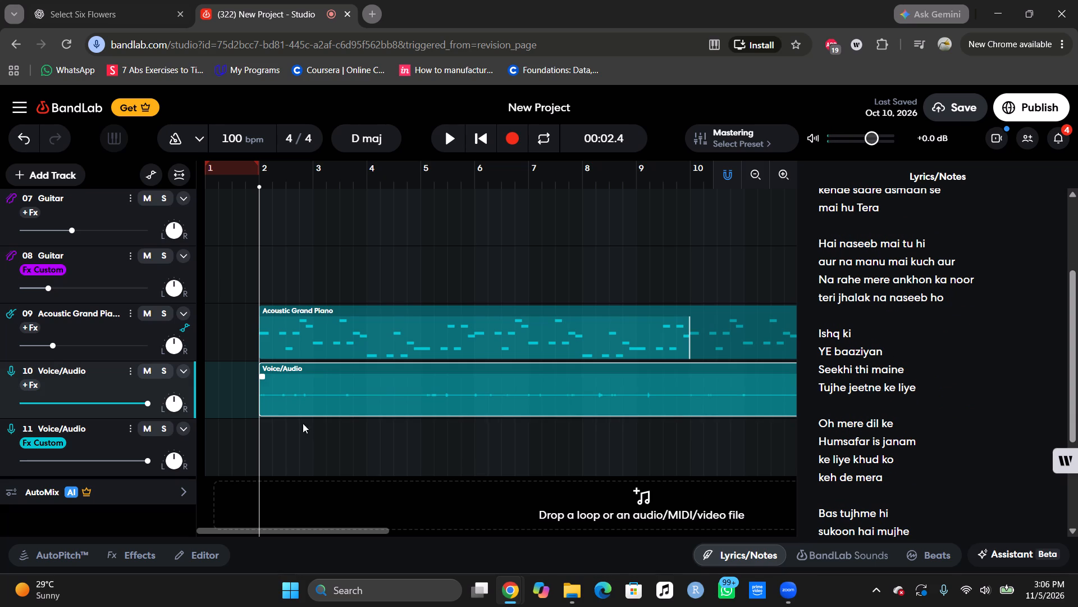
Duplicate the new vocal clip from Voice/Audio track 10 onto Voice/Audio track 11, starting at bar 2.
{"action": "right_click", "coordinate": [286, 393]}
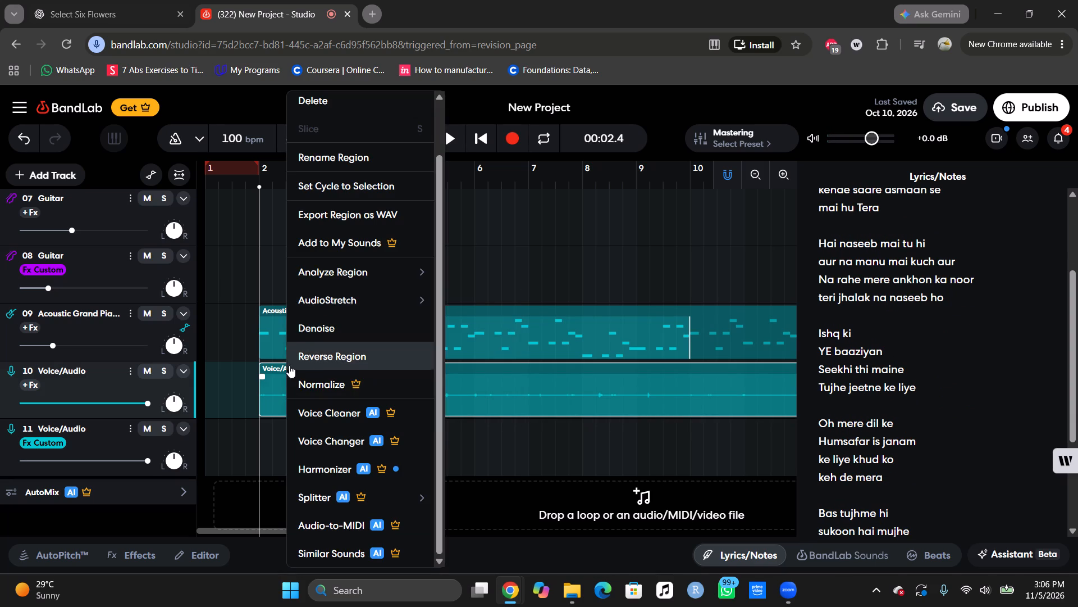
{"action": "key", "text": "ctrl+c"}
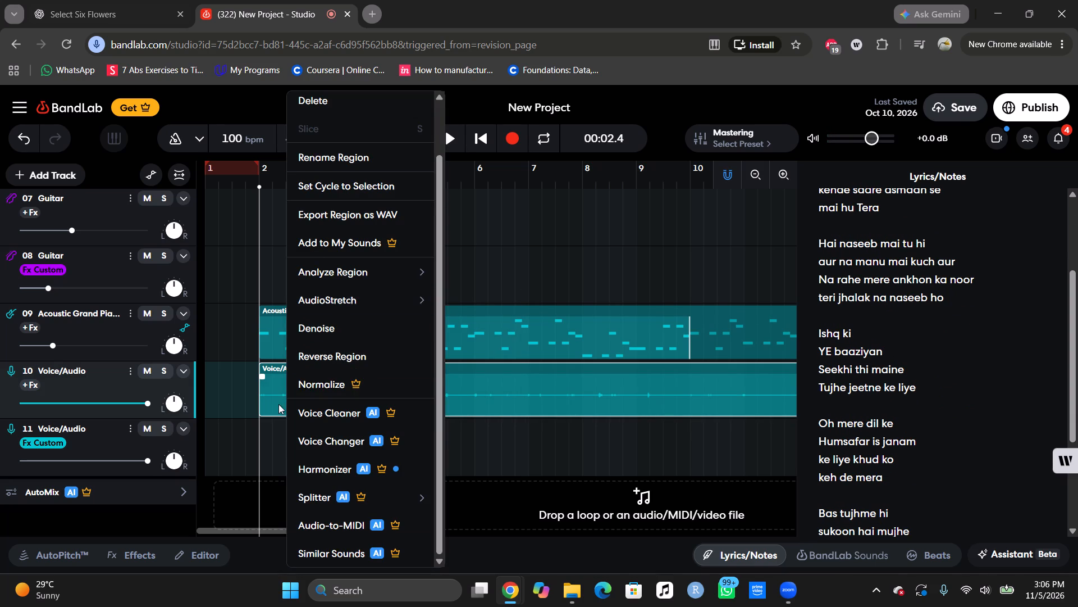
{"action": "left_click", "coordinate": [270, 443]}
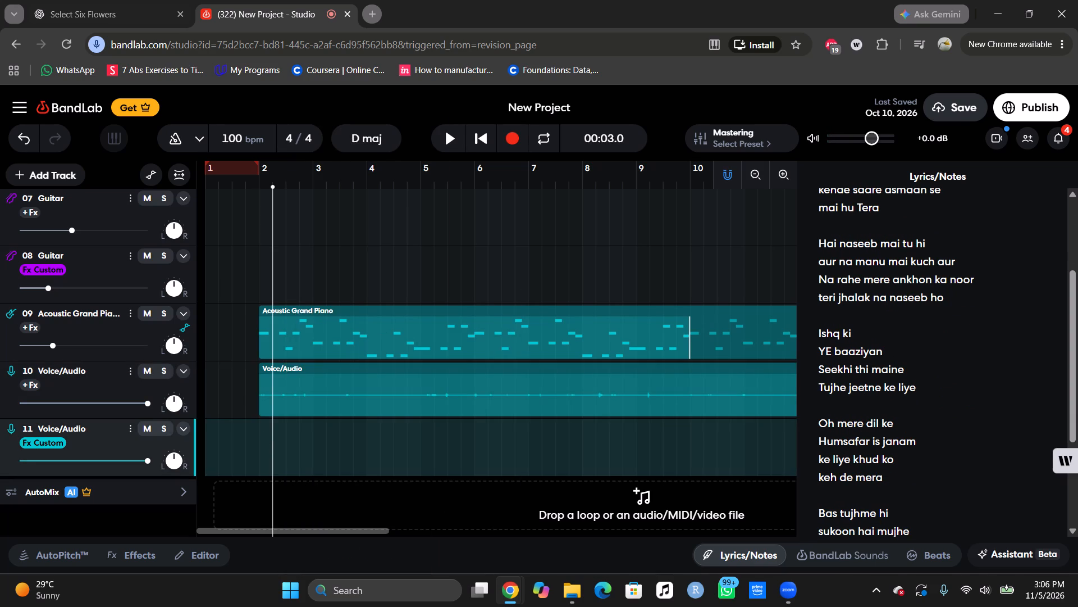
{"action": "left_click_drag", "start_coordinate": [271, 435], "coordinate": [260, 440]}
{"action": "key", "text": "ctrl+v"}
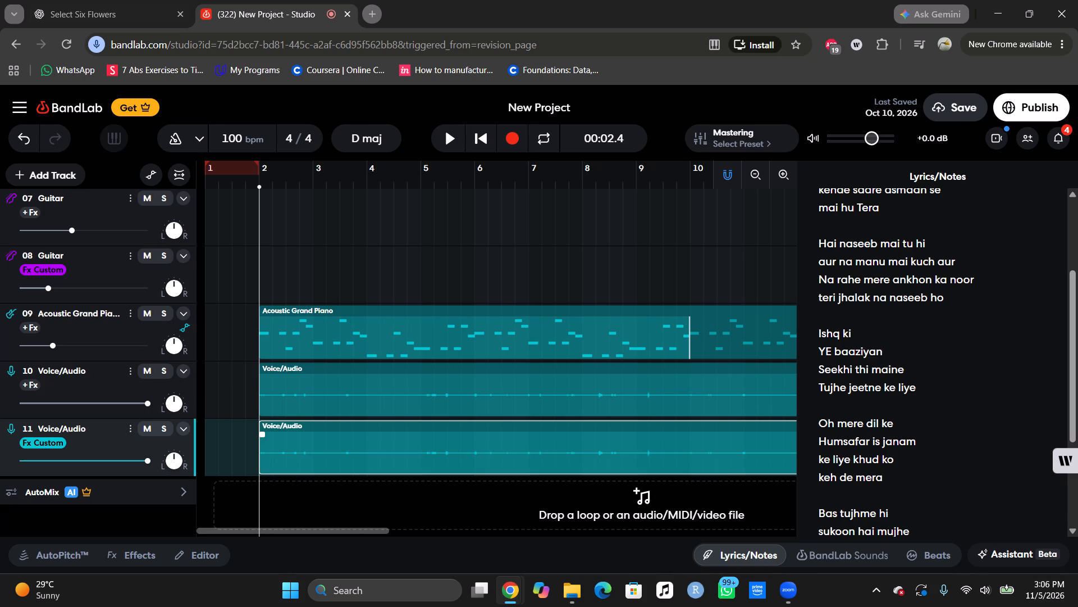
Play both vocals from bar 2, turn on input monitoring for Voice/Audio track 10, set its input to Channel 1, and stop playback.
{"action": "key", "text": "space"}
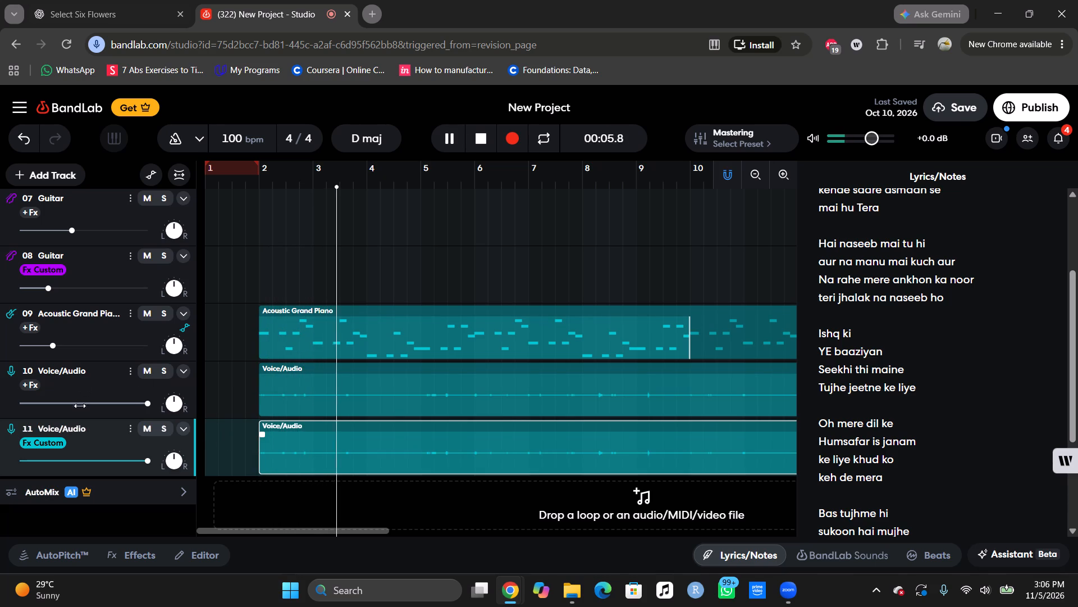
{"action": "left_click", "coordinate": [67, 384]}
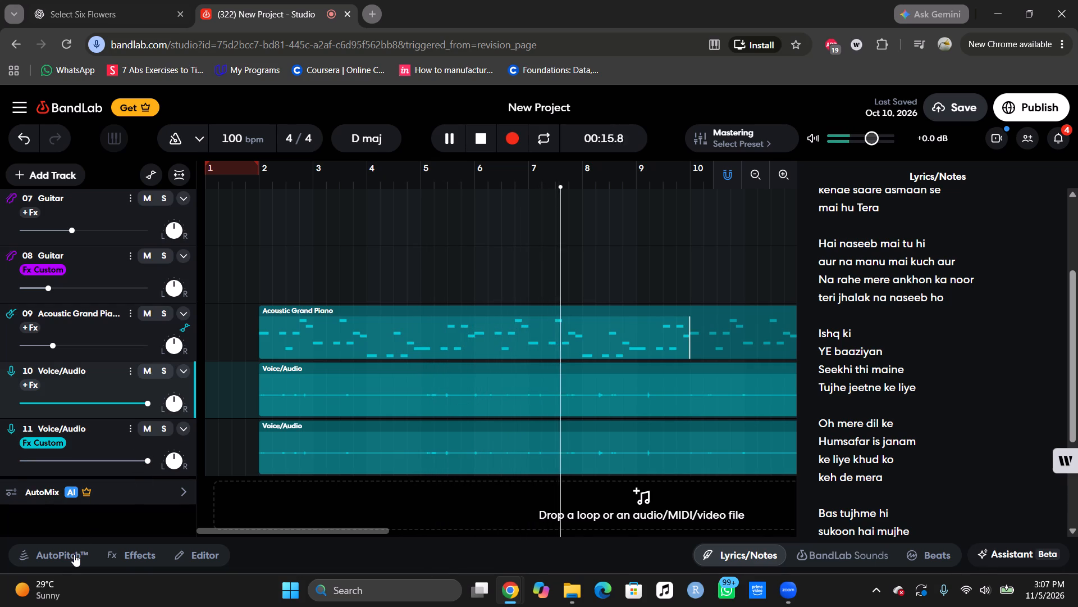
{"action": "left_click", "coordinate": [130, 559]}
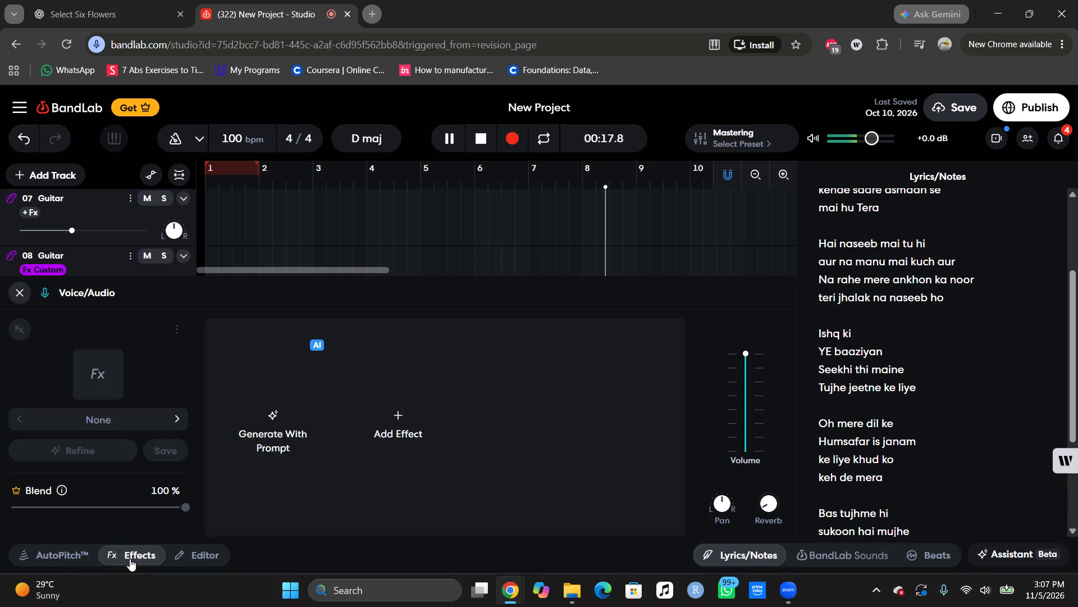
{"action": "left_click", "coordinate": [76, 554]}
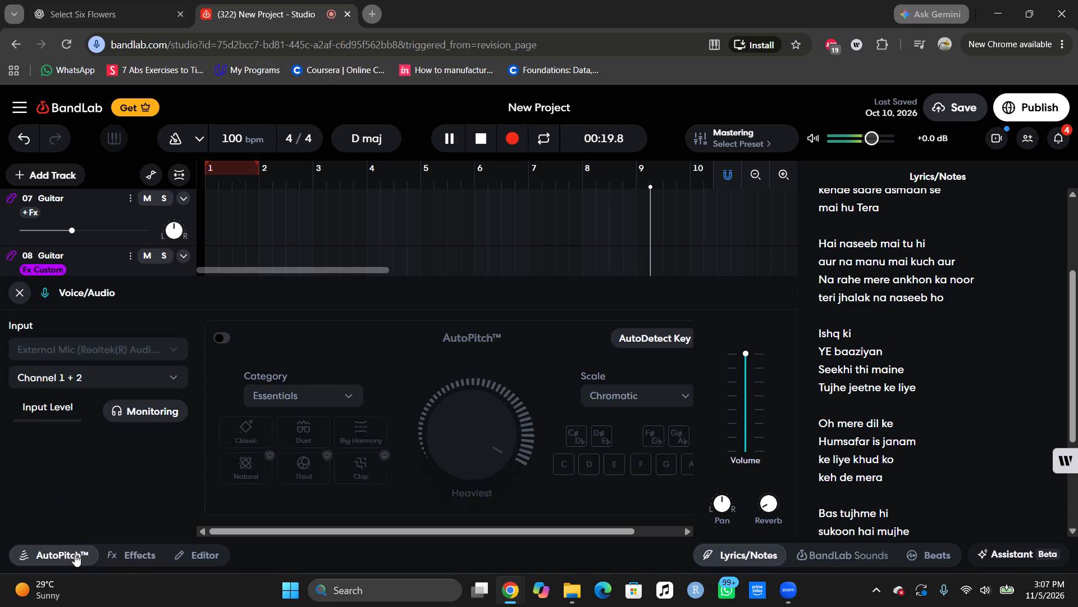
{"action": "left_click", "coordinate": [130, 404]}
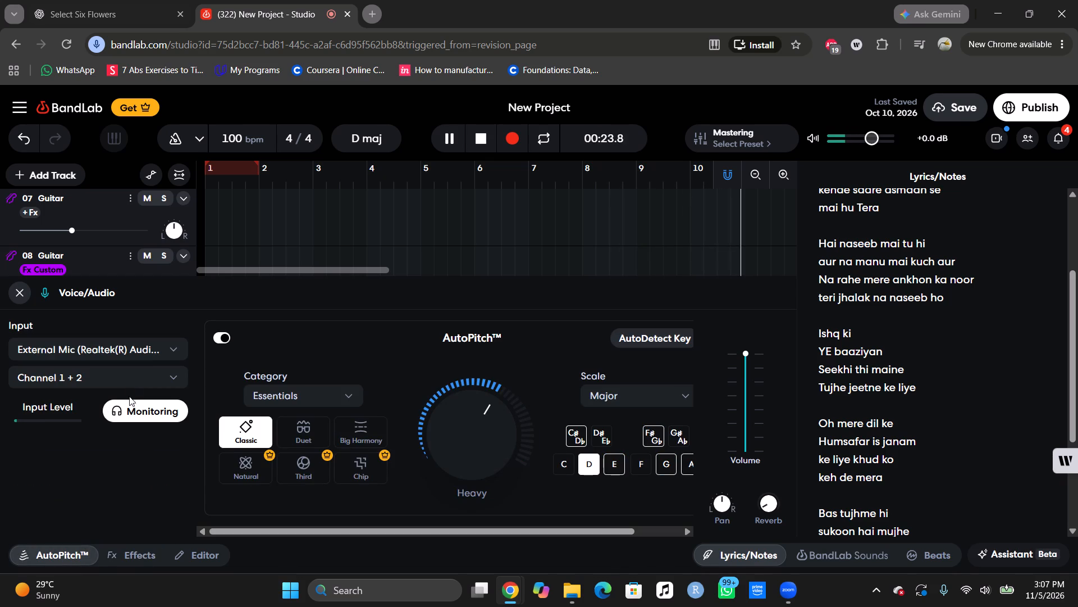
{"action": "left_click", "coordinate": [128, 383]}
{"action": "left_click", "coordinate": [107, 402]}
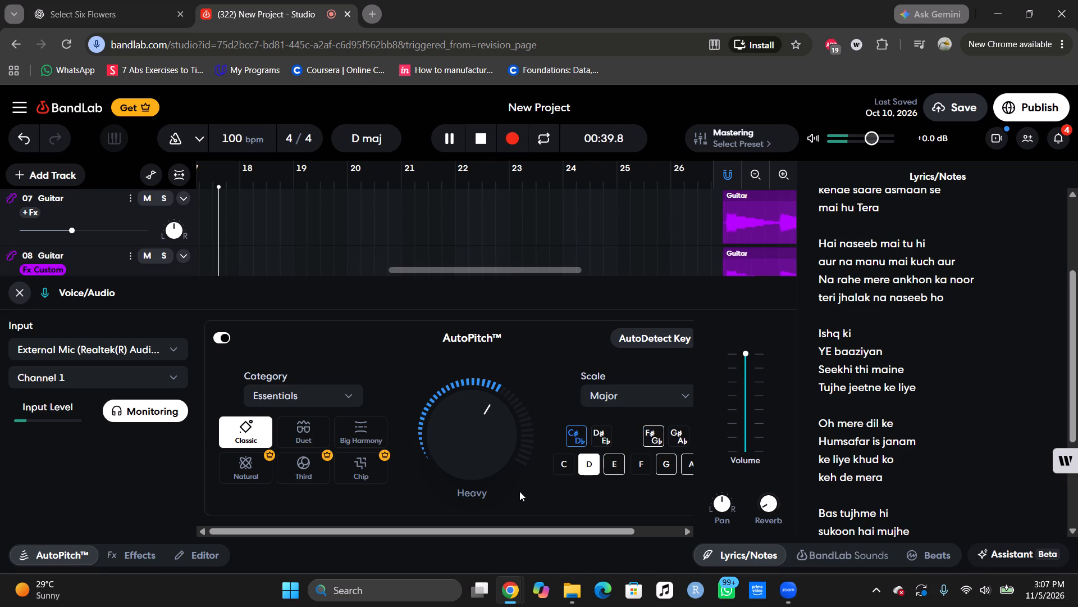
{"action": "left_click", "coordinate": [16, 298]}
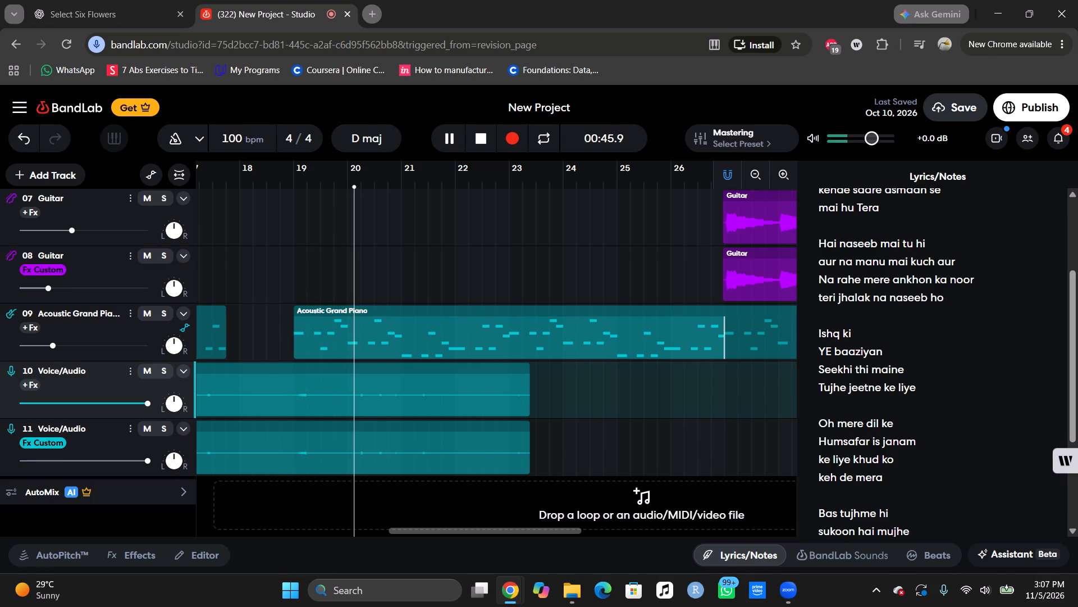
{"action": "key", "text": "space"}
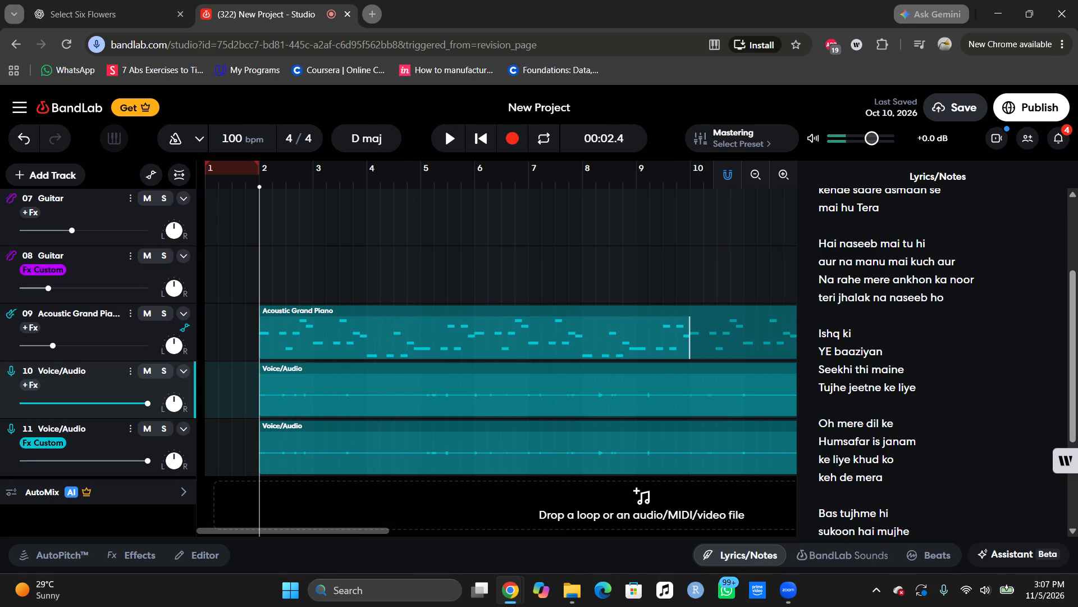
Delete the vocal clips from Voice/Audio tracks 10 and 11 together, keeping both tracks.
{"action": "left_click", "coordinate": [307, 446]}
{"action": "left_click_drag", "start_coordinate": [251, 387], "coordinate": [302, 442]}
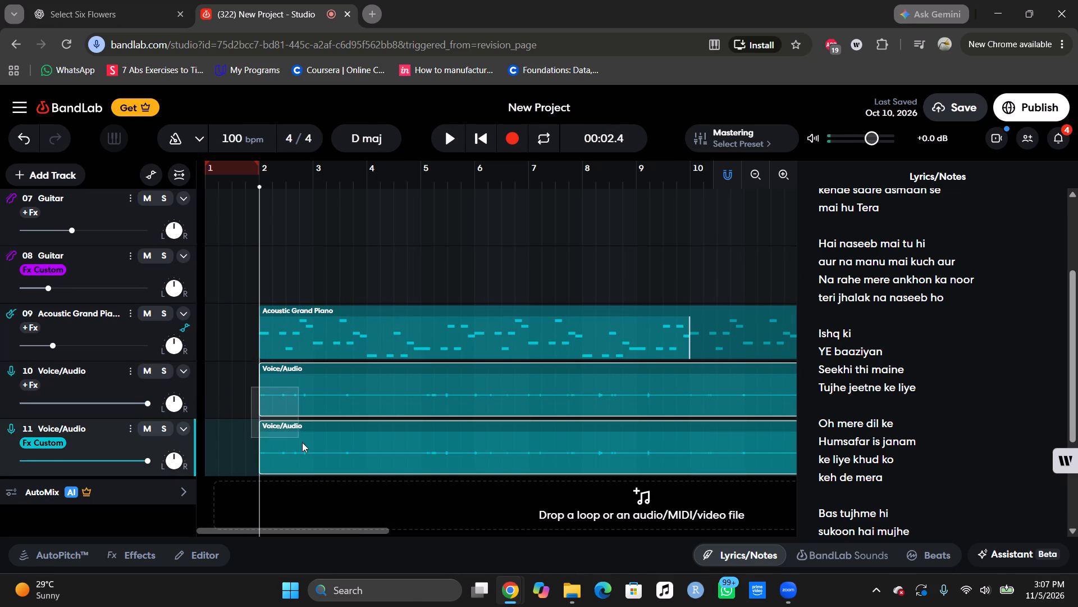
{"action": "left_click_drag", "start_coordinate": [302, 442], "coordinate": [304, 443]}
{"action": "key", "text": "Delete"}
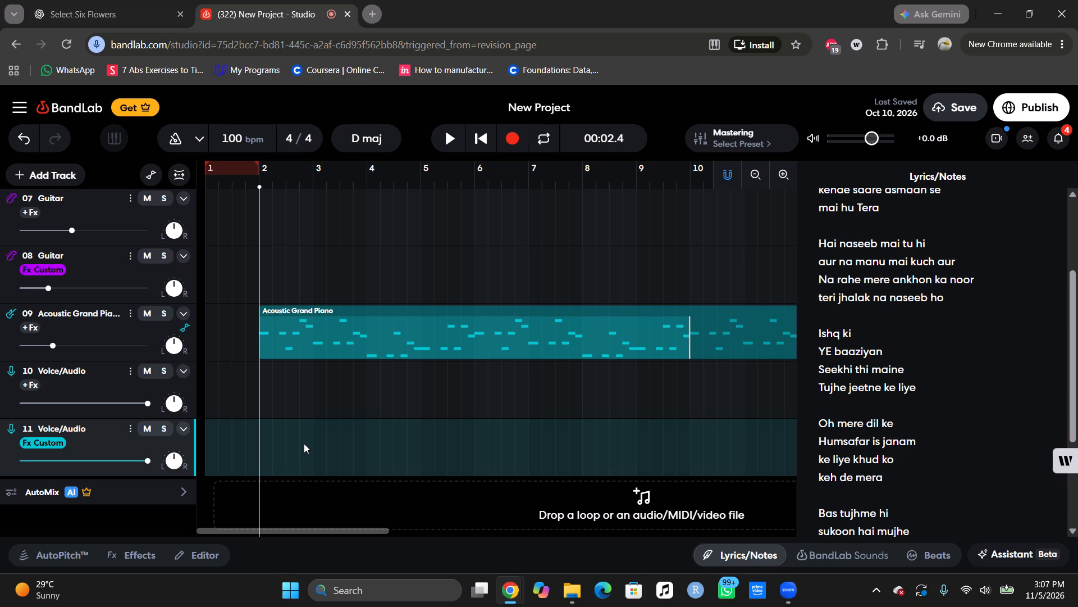
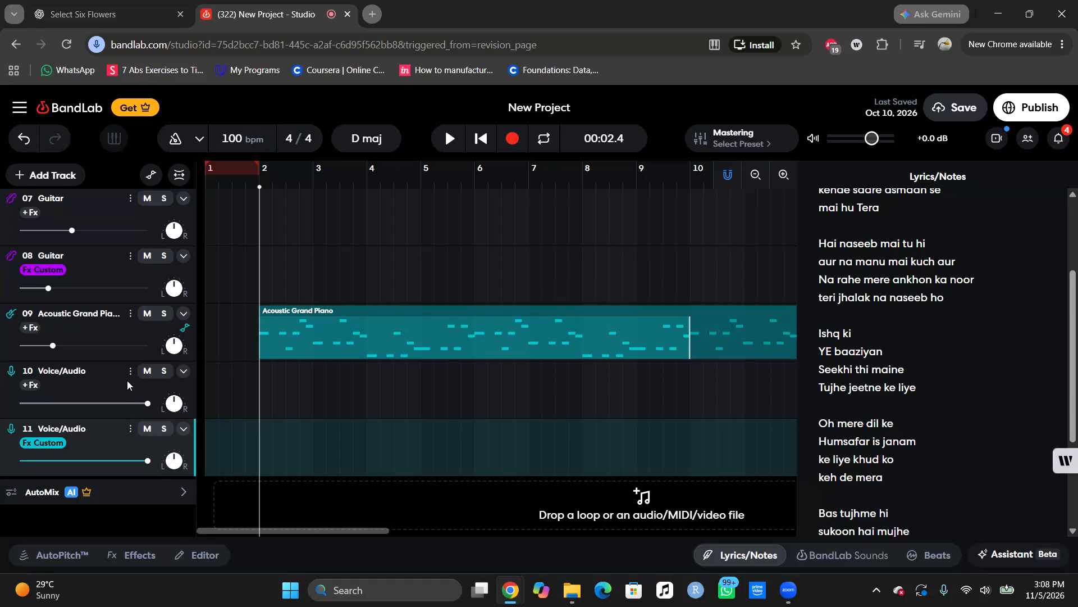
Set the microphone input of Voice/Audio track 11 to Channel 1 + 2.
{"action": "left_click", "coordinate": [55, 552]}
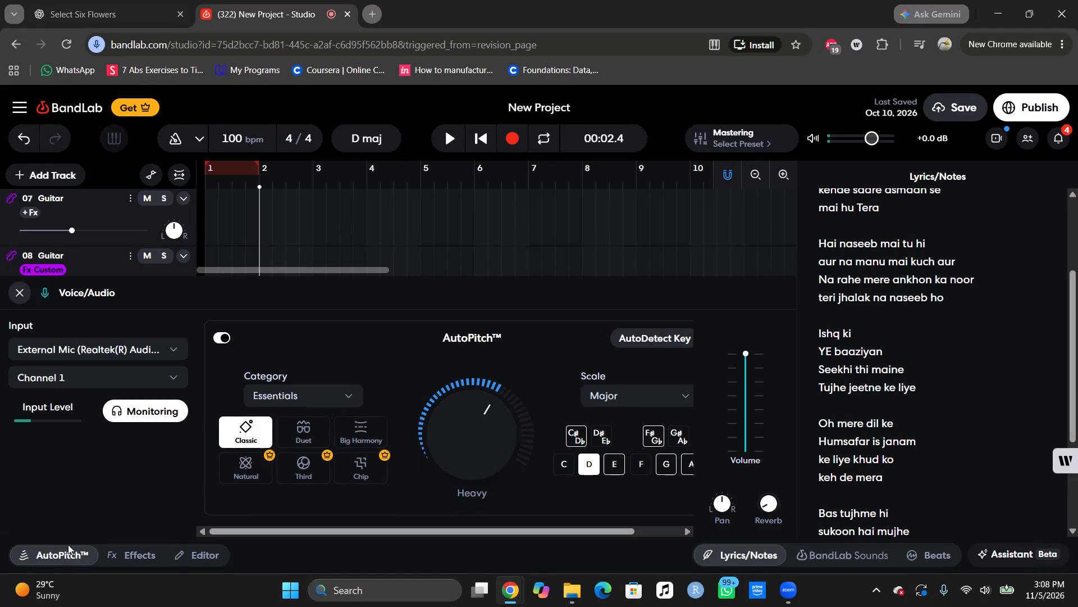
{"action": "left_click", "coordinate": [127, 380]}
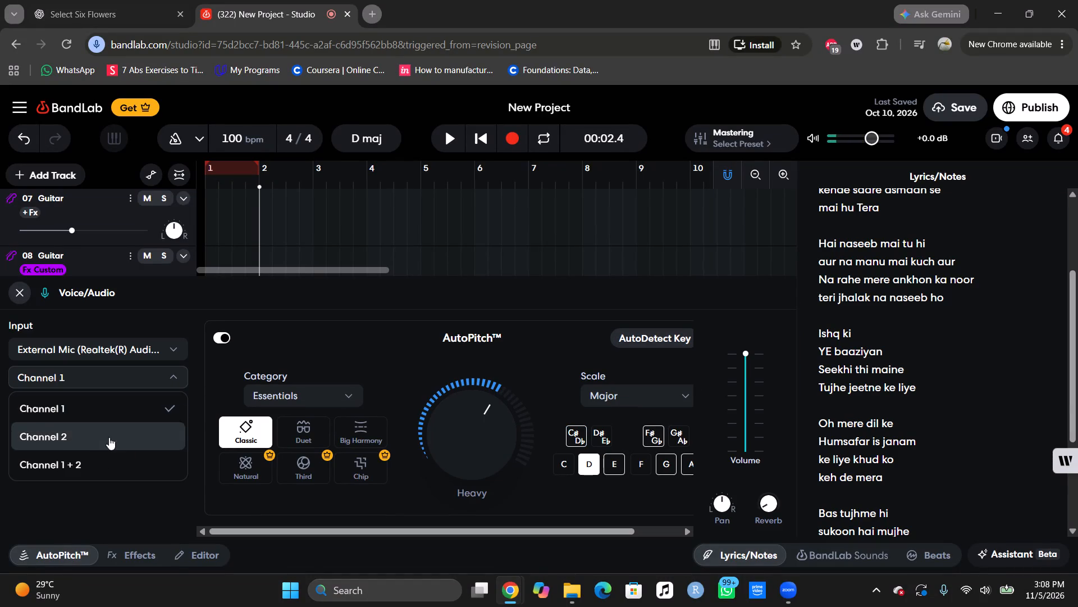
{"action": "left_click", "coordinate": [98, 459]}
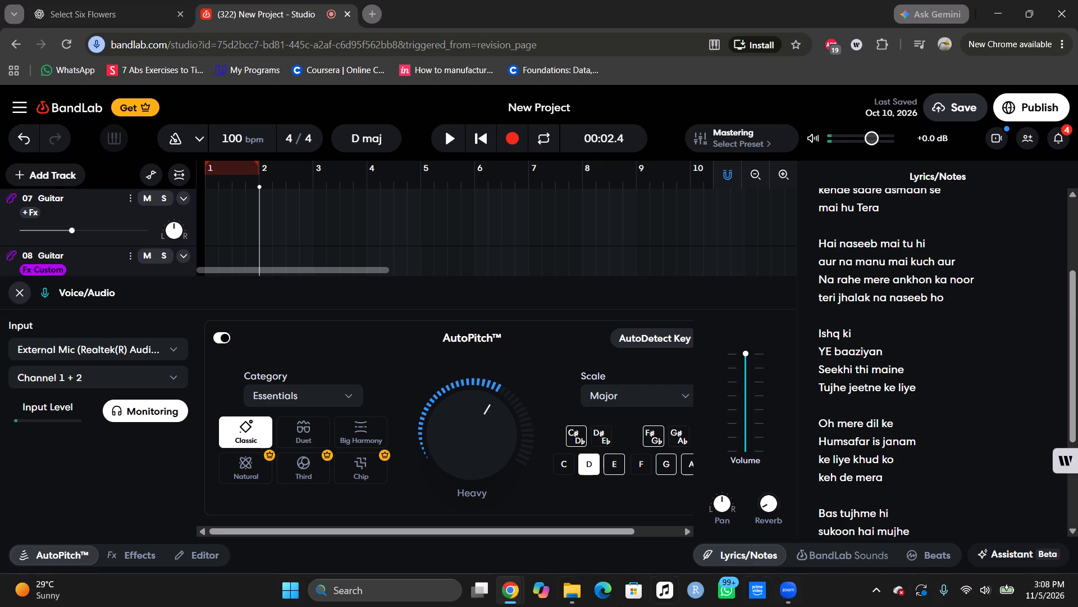
Return the lyrics to their first verse and set Voice/Audio track 11's microphone input back to Channel 1.
{"action": "scroll", "coordinate": [911, 436], "scroll_direction": "up", "scroll_amount": 14}
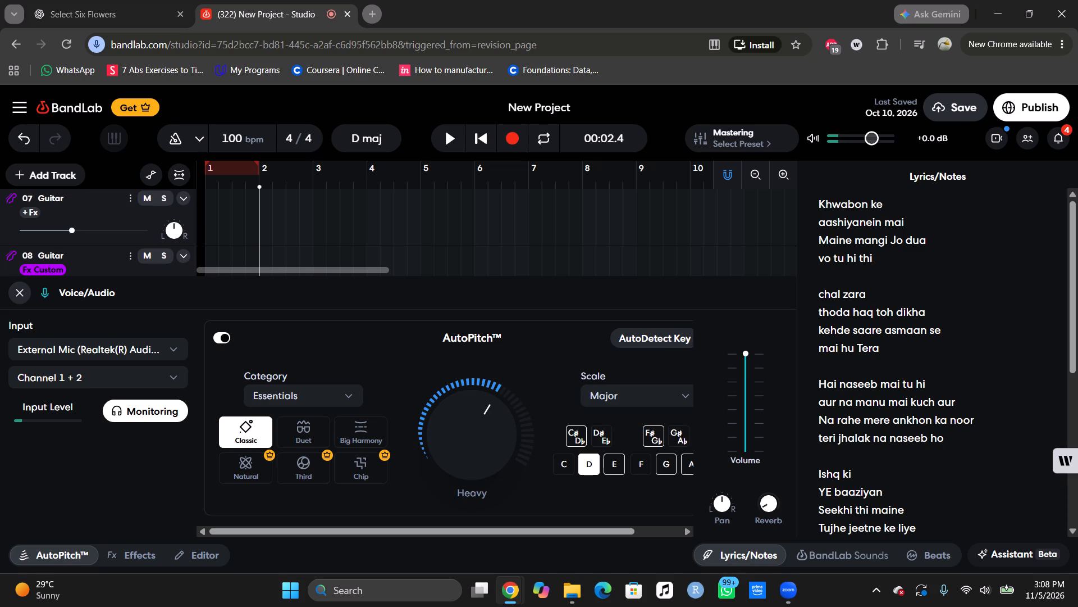
{"action": "left_click", "coordinate": [162, 375]}
{"action": "left_click", "coordinate": [126, 392]}
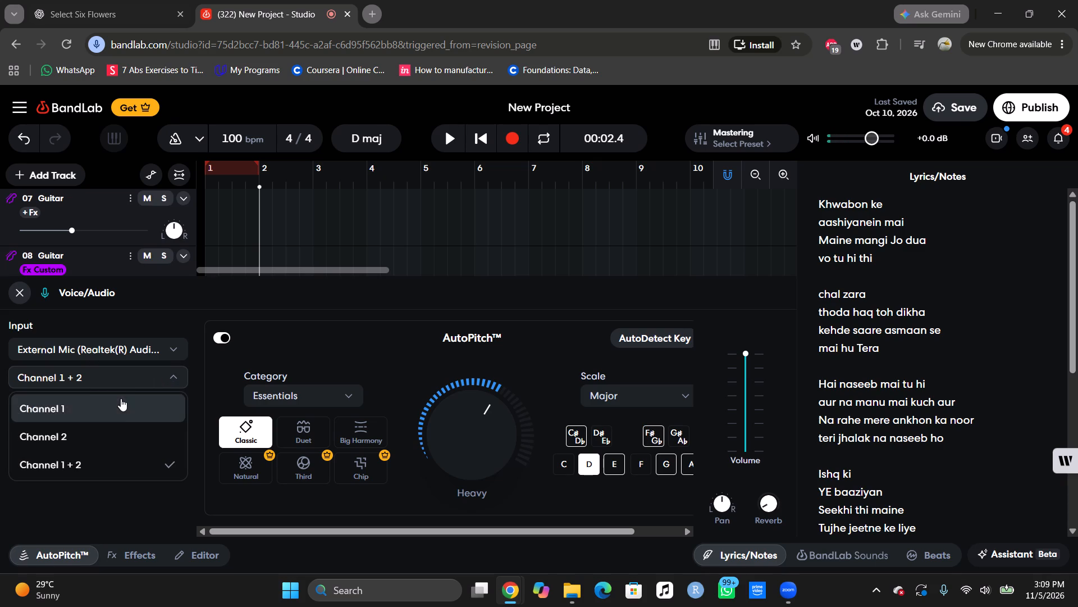
{"action": "left_click", "coordinate": [118, 404]}
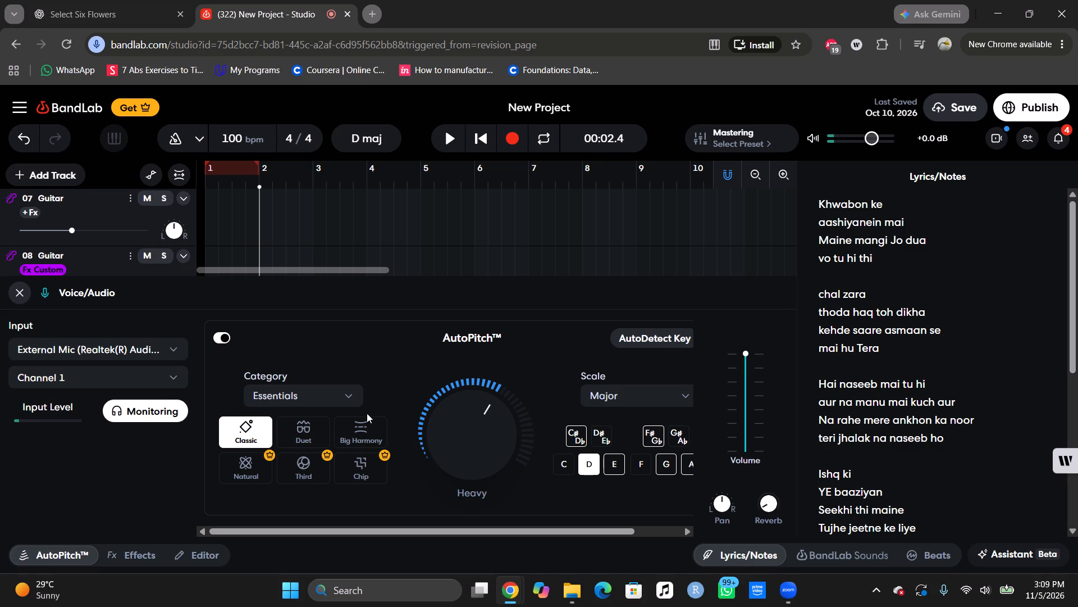
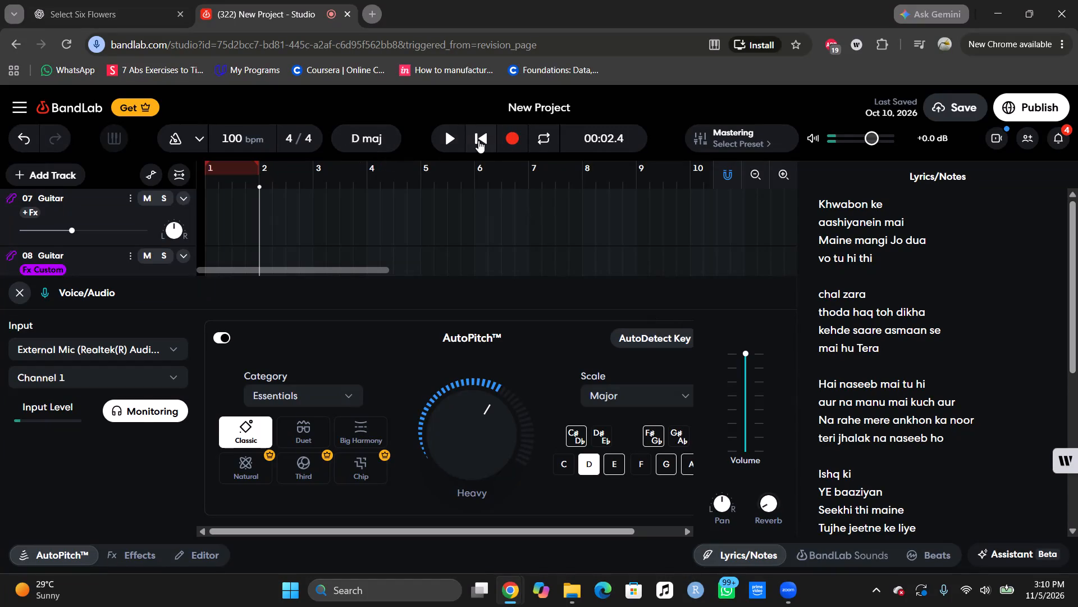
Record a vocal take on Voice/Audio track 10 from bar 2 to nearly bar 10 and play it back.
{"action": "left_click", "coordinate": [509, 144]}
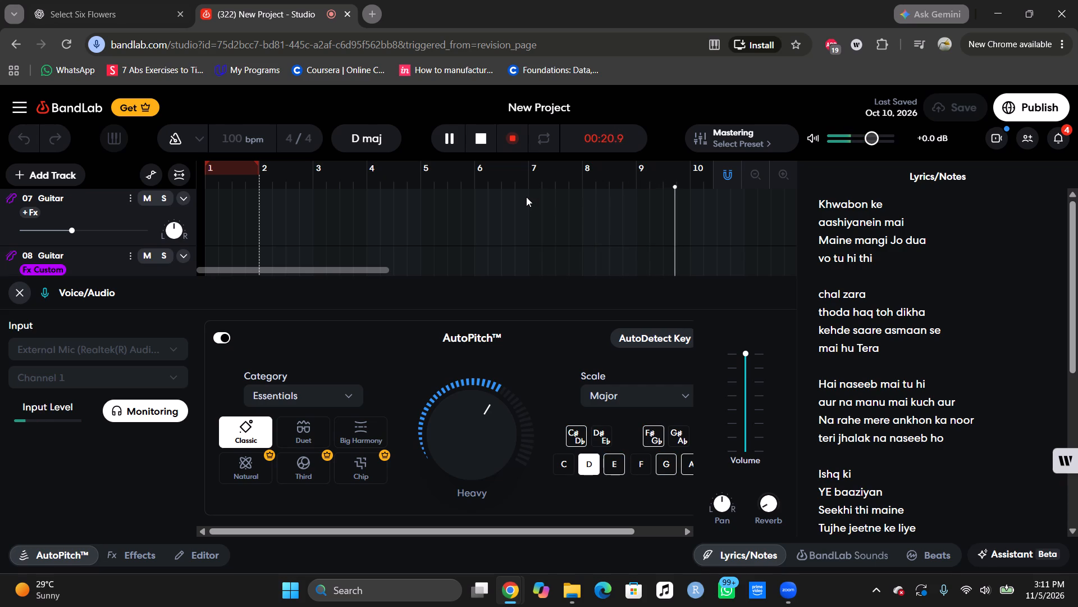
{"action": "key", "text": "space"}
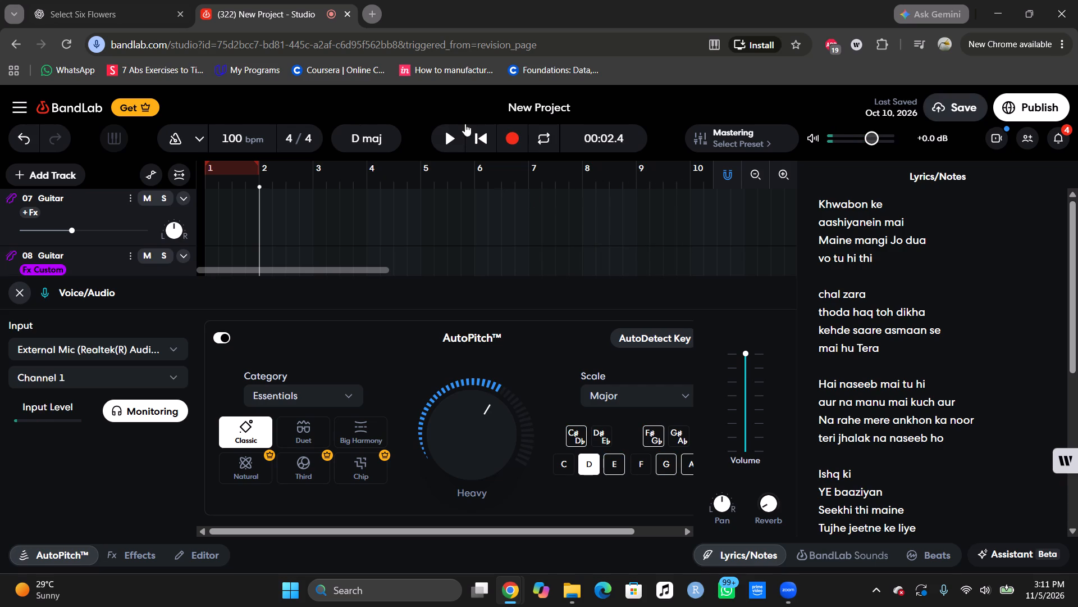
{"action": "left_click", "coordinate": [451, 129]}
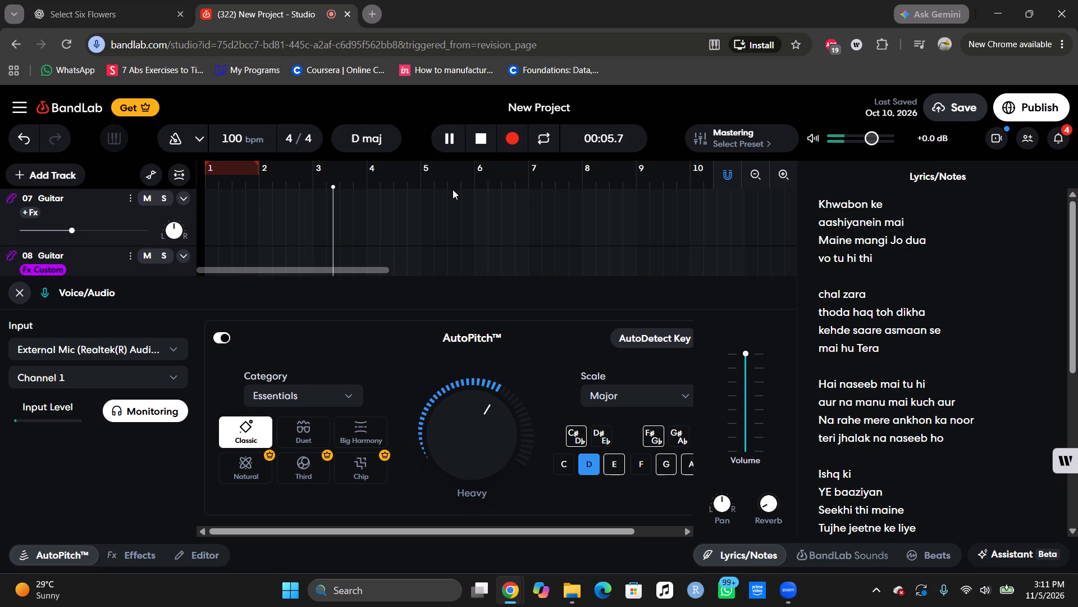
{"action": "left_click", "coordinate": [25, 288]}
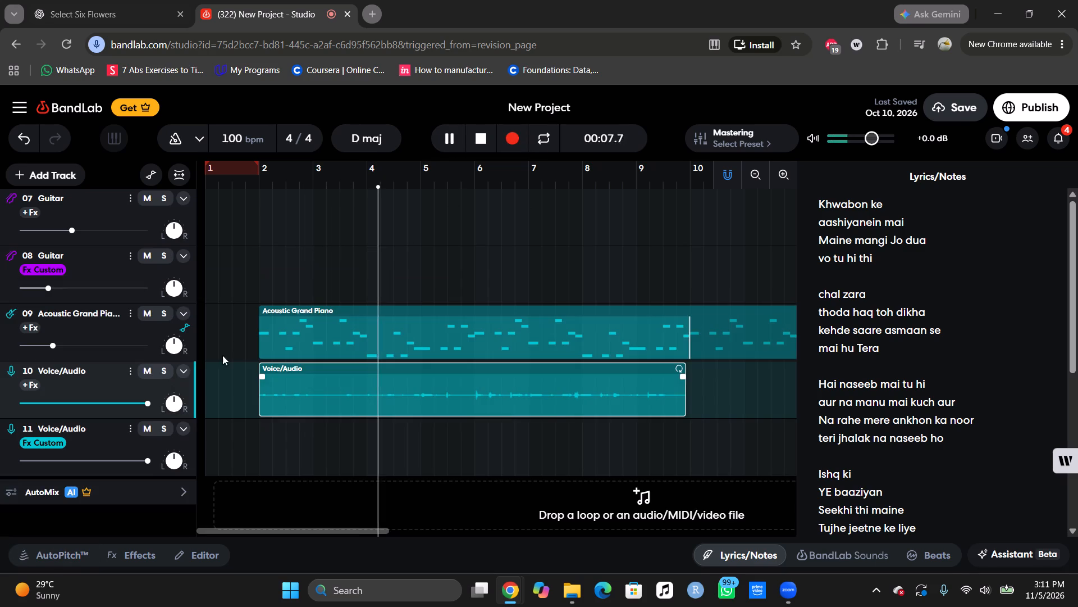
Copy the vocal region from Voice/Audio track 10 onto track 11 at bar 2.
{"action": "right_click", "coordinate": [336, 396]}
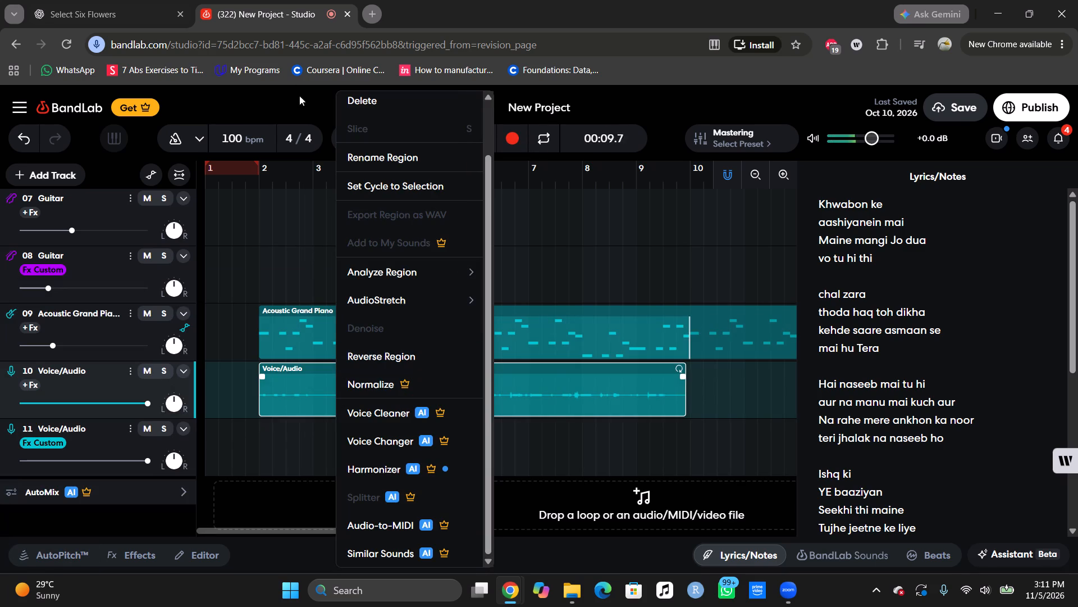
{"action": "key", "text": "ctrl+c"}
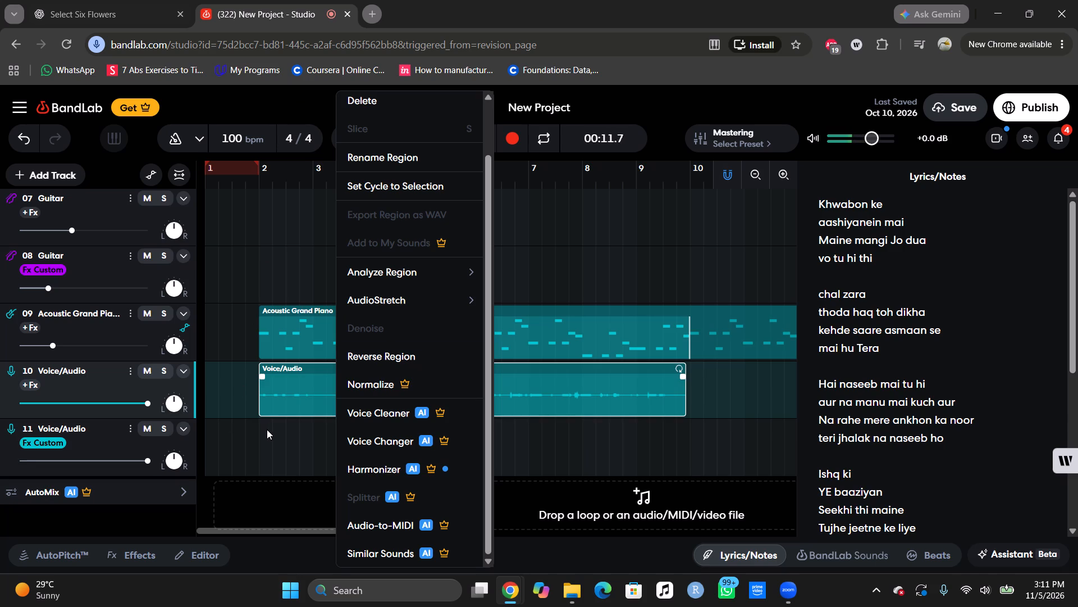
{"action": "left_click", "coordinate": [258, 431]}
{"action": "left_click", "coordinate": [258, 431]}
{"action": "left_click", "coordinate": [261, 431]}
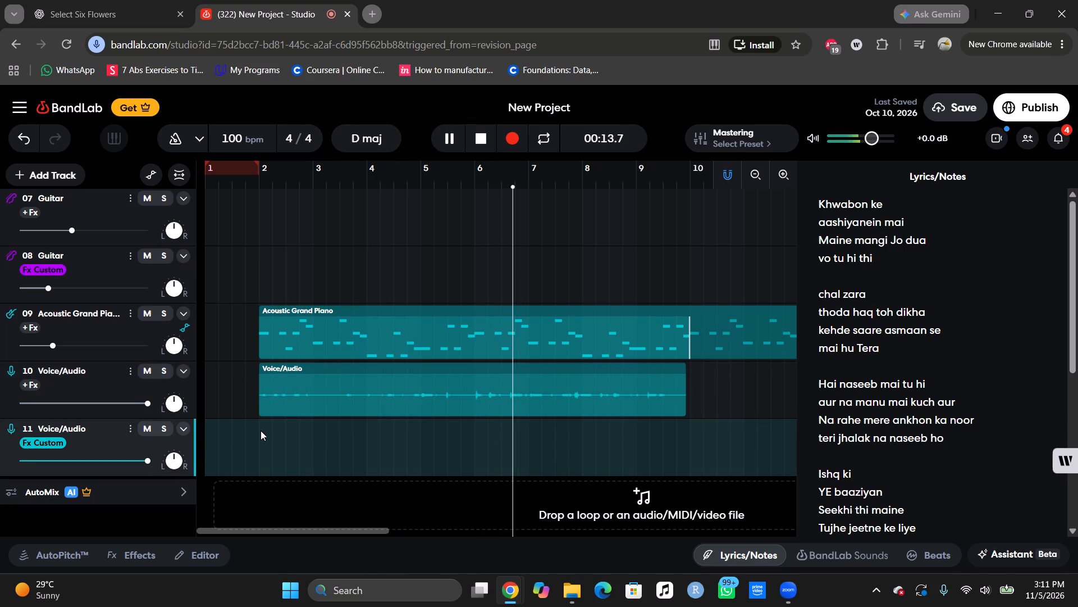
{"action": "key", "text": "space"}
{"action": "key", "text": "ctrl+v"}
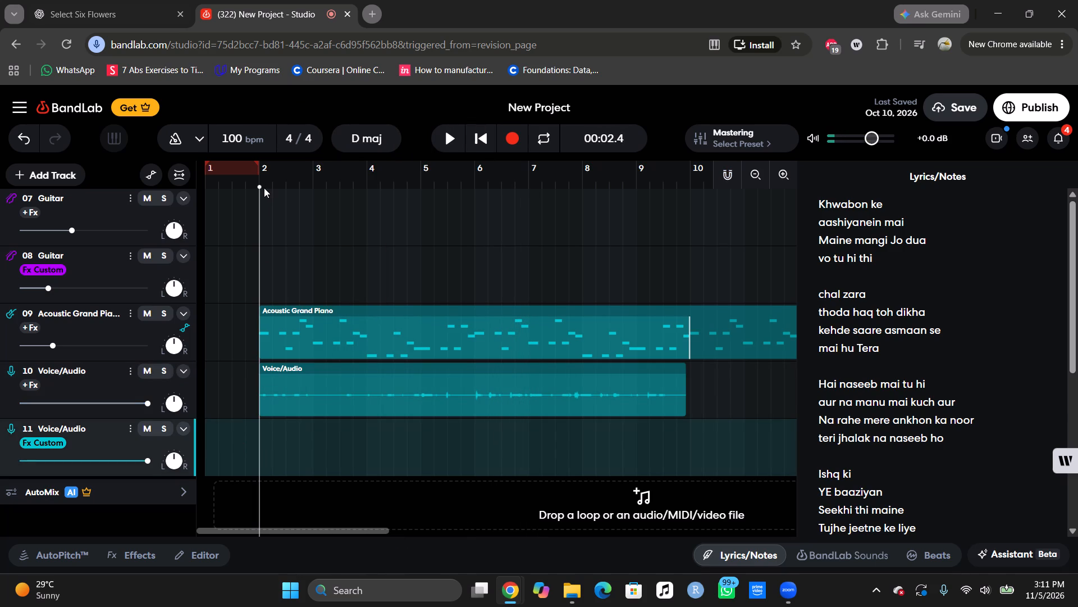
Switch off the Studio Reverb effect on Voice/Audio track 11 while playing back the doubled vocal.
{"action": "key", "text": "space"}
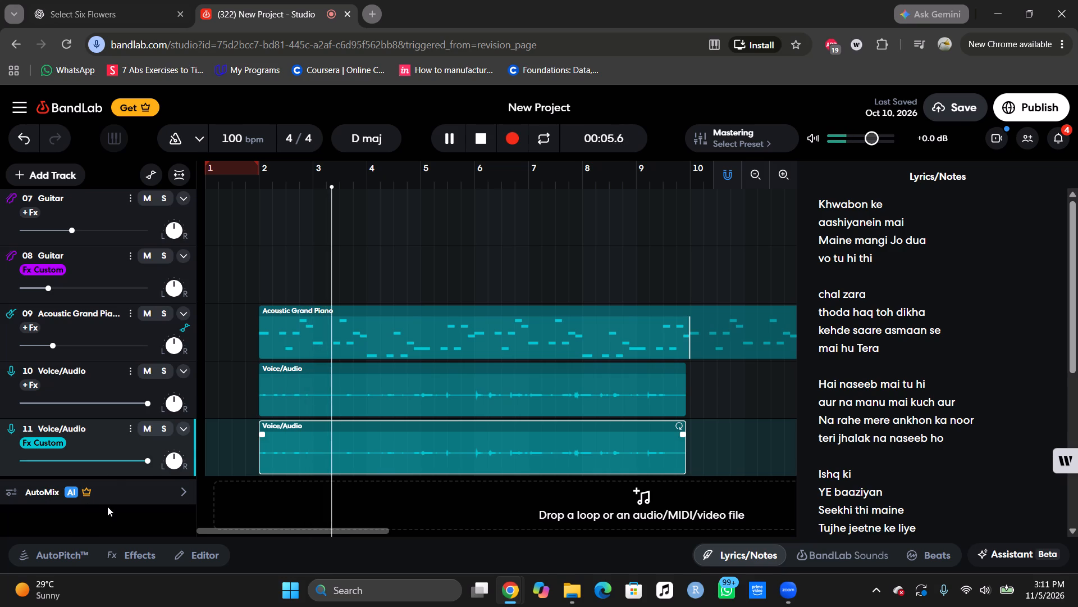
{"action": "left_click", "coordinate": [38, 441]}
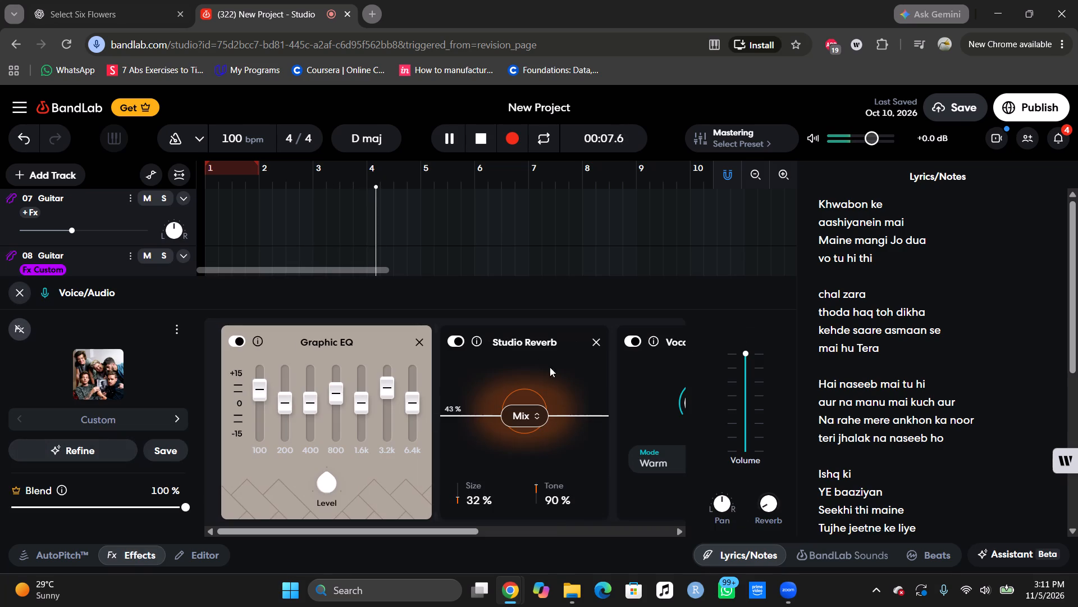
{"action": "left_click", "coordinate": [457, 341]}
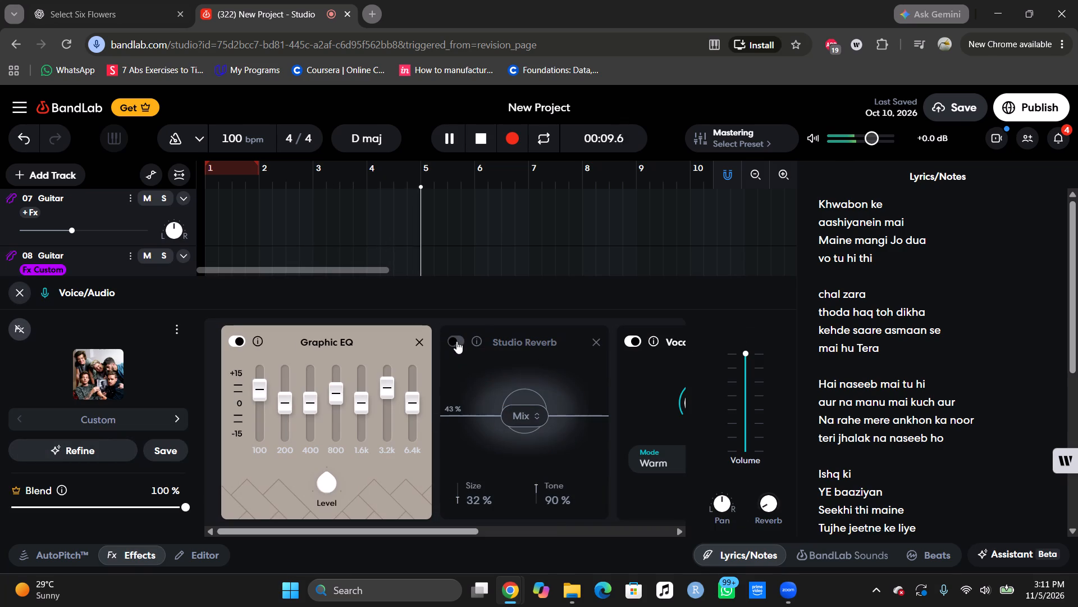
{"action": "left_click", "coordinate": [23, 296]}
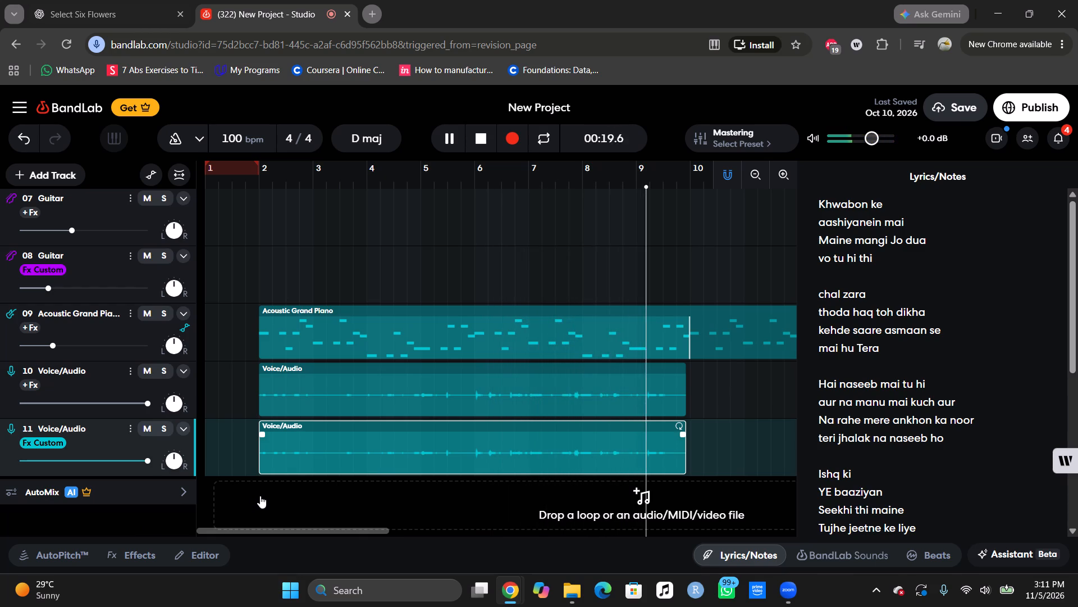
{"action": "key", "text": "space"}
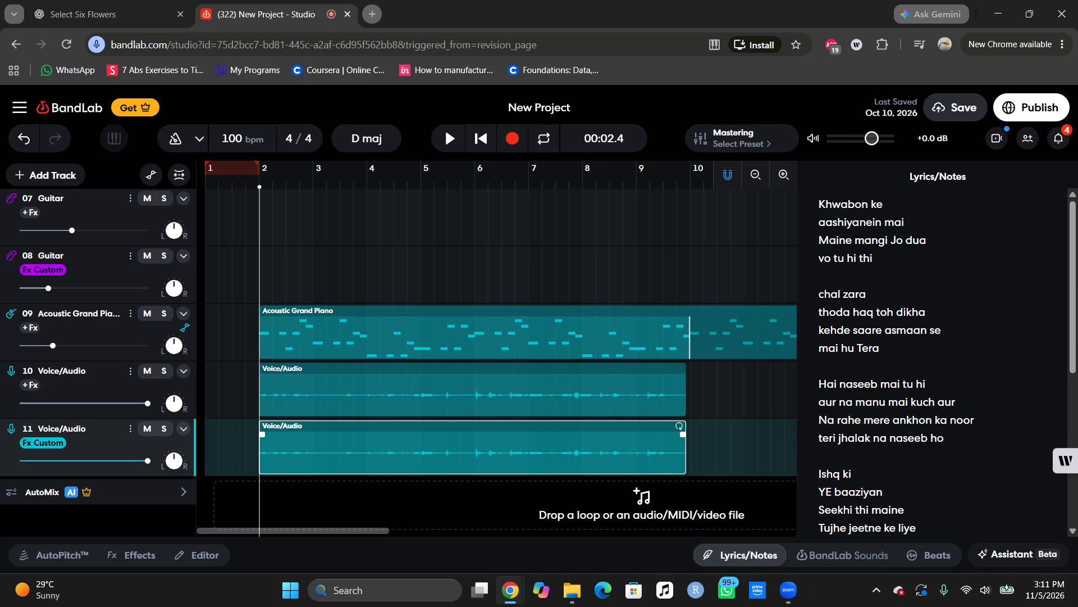
Delete Voice/Audio track 11 together with its vocal region.
{"action": "left_click_drag", "start_coordinate": [229, 390], "coordinate": [342, 463]}
{"action": "key", "text": "shift+Delete"}
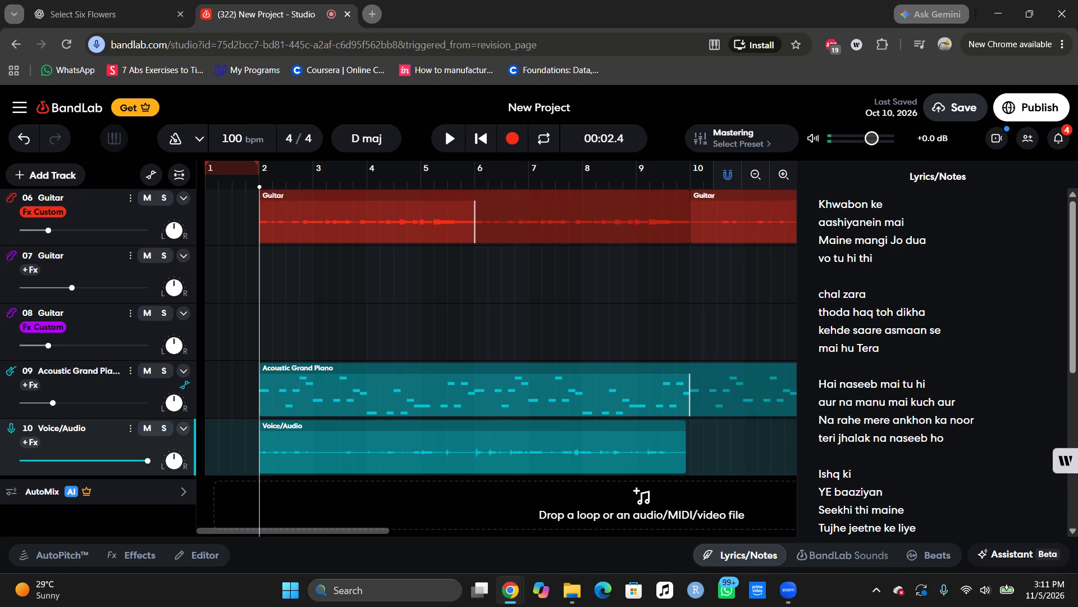
Save the project and keep the studio open.
{"action": "left_click", "coordinate": [935, 99]}
{"action": "left_click", "coordinate": [345, 10]}
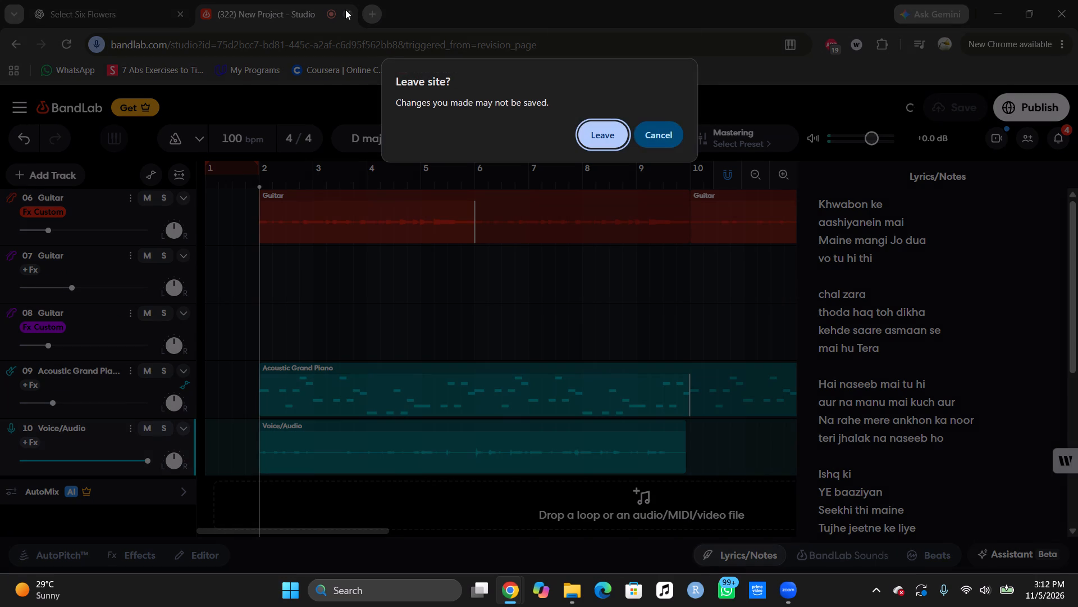
{"action": "left_click", "coordinate": [661, 146]}
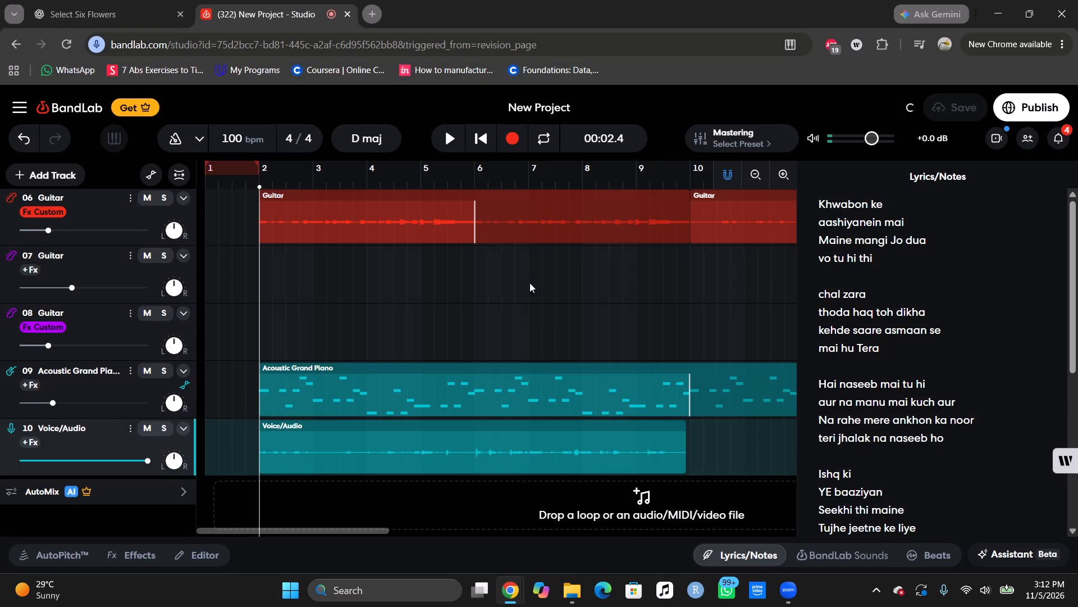
Delete the vocal region from Voice/Audio track 10.
{"action": "left_click", "coordinate": [309, 469]}
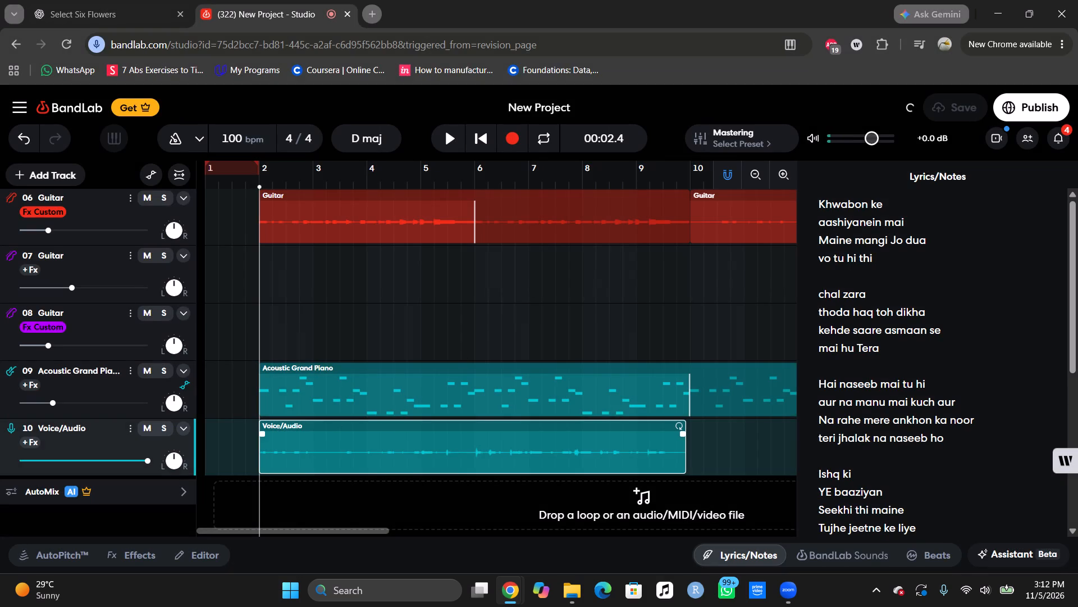
{"action": "key", "text": "Delete"}
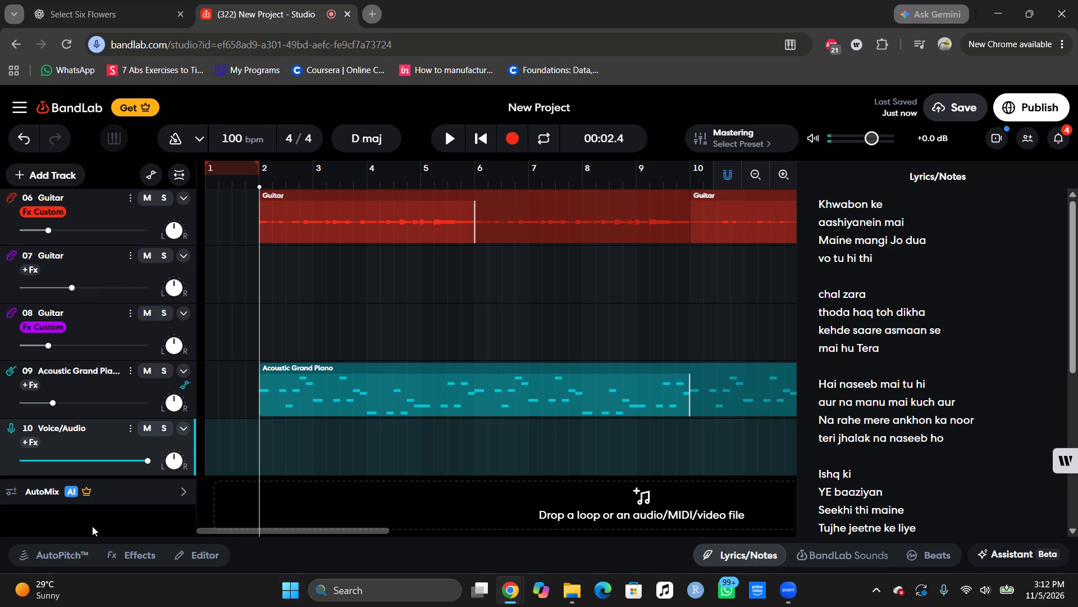
Turn off input monitoring for Voice/Audio track 10.
{"action": "left_click", "coordinate": [50, 558]}
{"action": "left_click", "coordinate": [140, 413]}
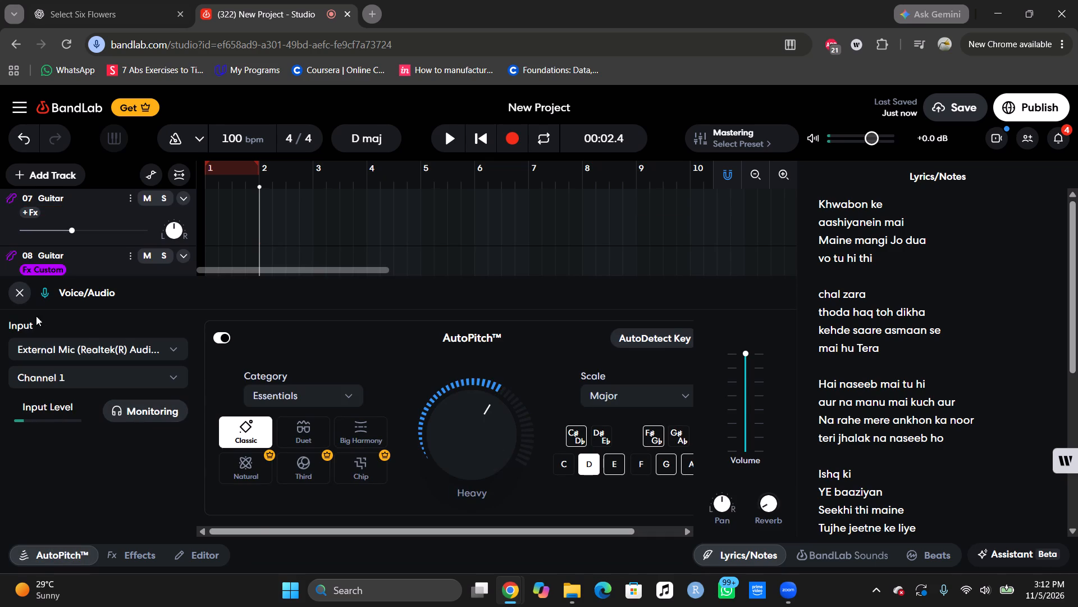
{"action": "left_click", "coordinate": [10, 295]}
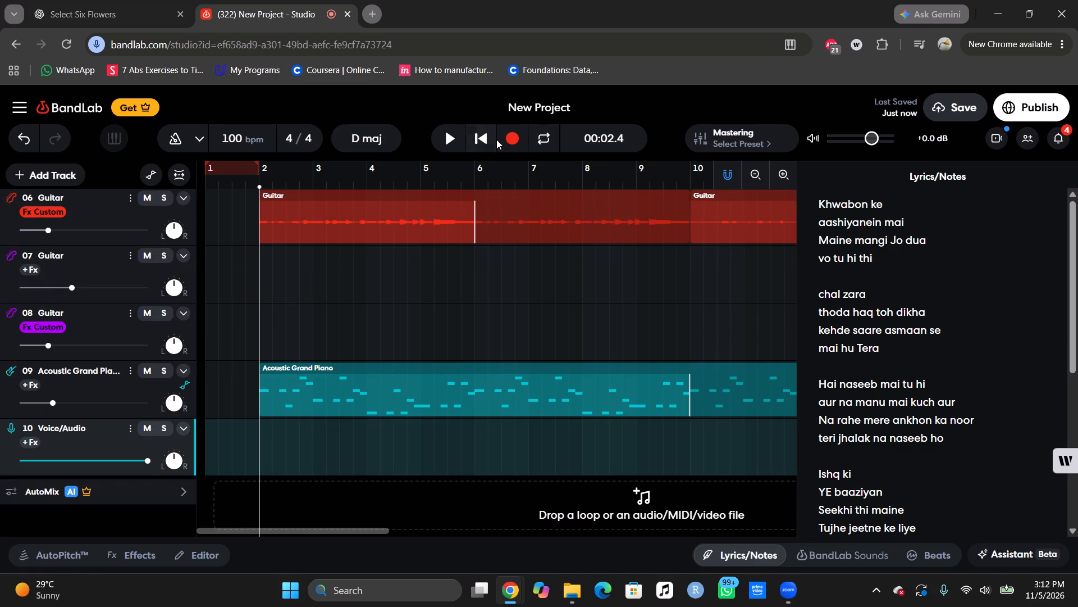
Record a new vocal take on Voice/Audio track 10 from bar 2 to about the middle of bar 9.
{"action": "left_click", "coordinate": [496, 139]}
{"action": "left_click", "coordinate": [506, 140]}
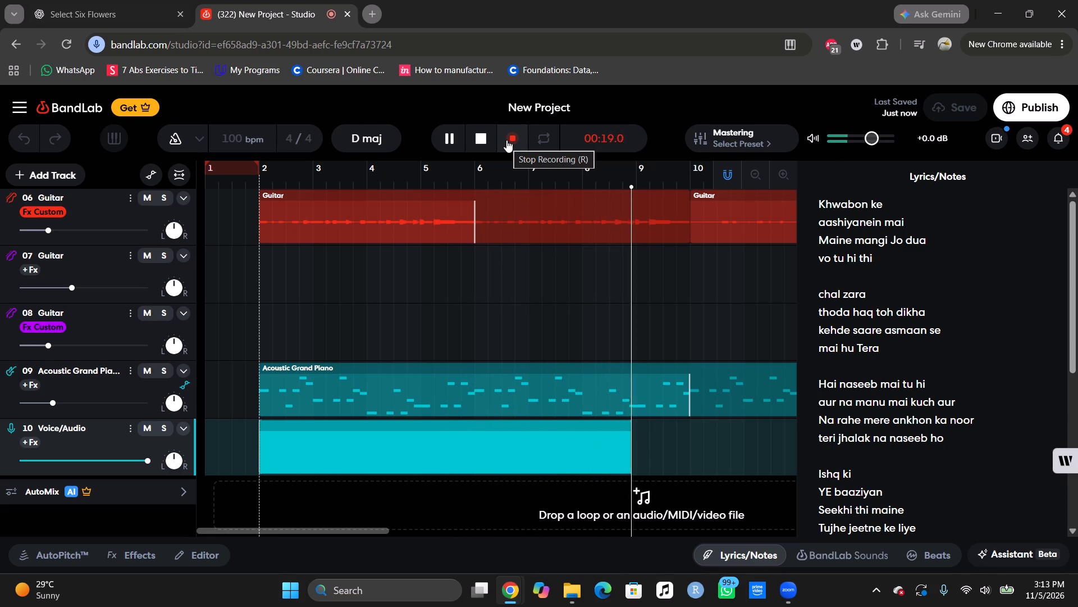
{"action": "key", "text": "space"}
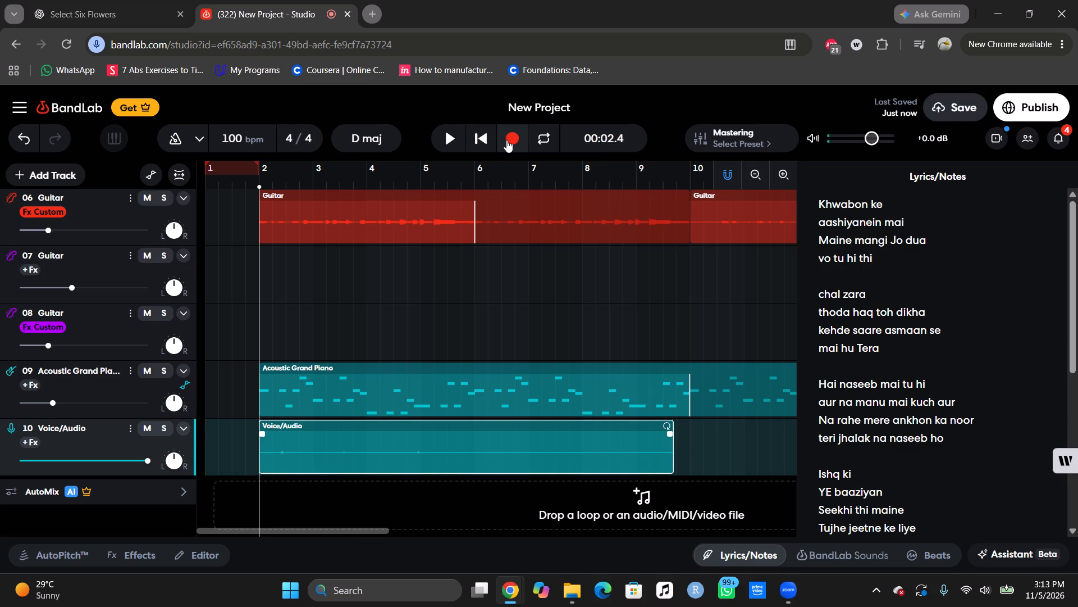
{"action": "key", "text": "space"}
{"action": "key", "text": "space"}
Turn input monitoring back on for Voice/Audio track 10.
{"action": "left_click", "coordinate": [66, 555]}
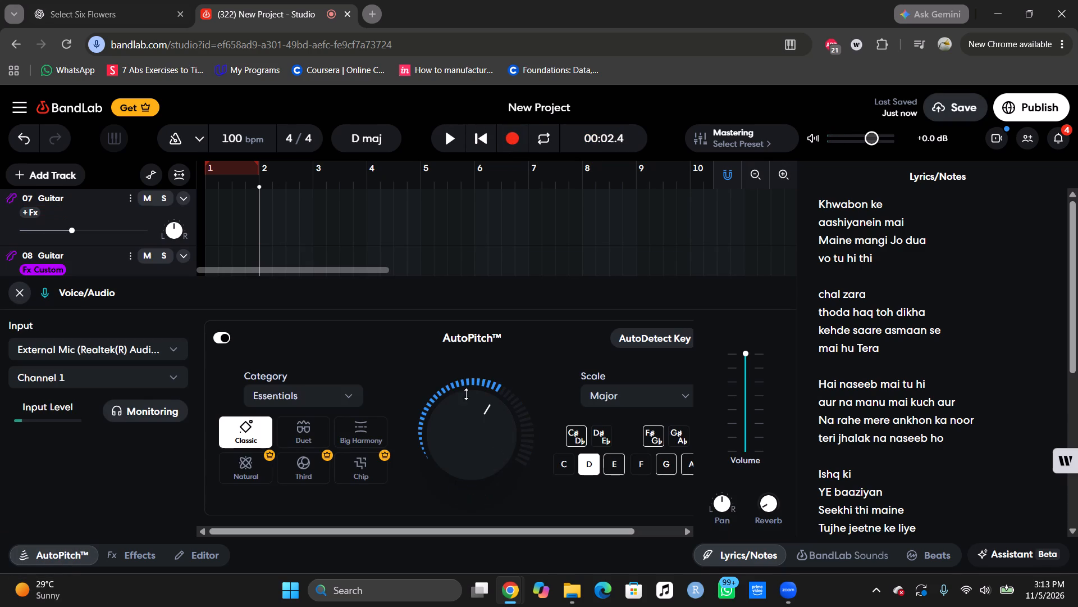
{"action": "left_click", "coordinate": [148, 415]}
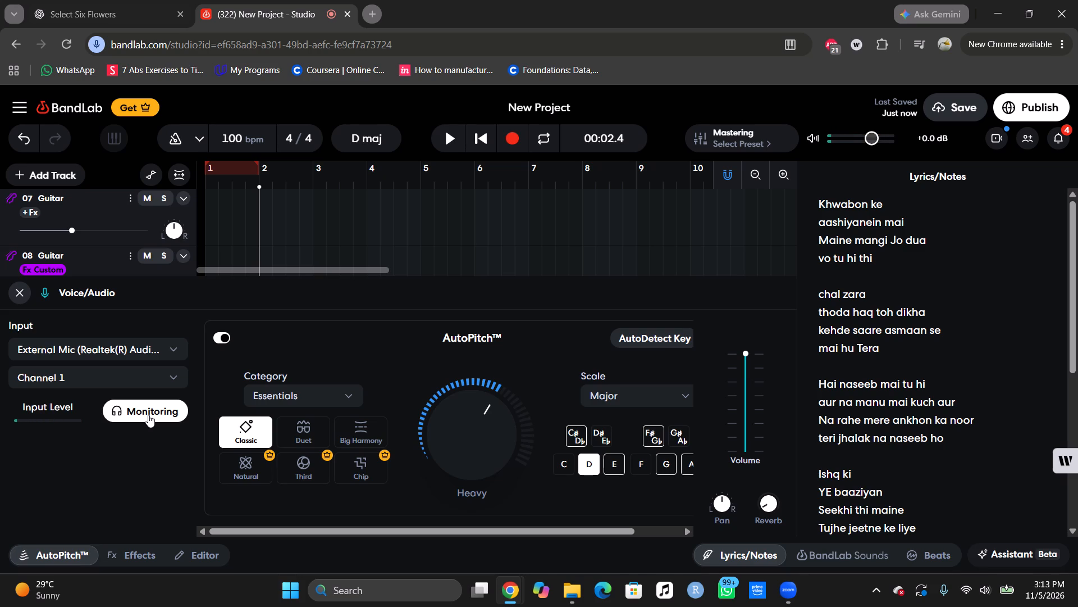
{"action": "left_click", "coordinate": [26, 286]}
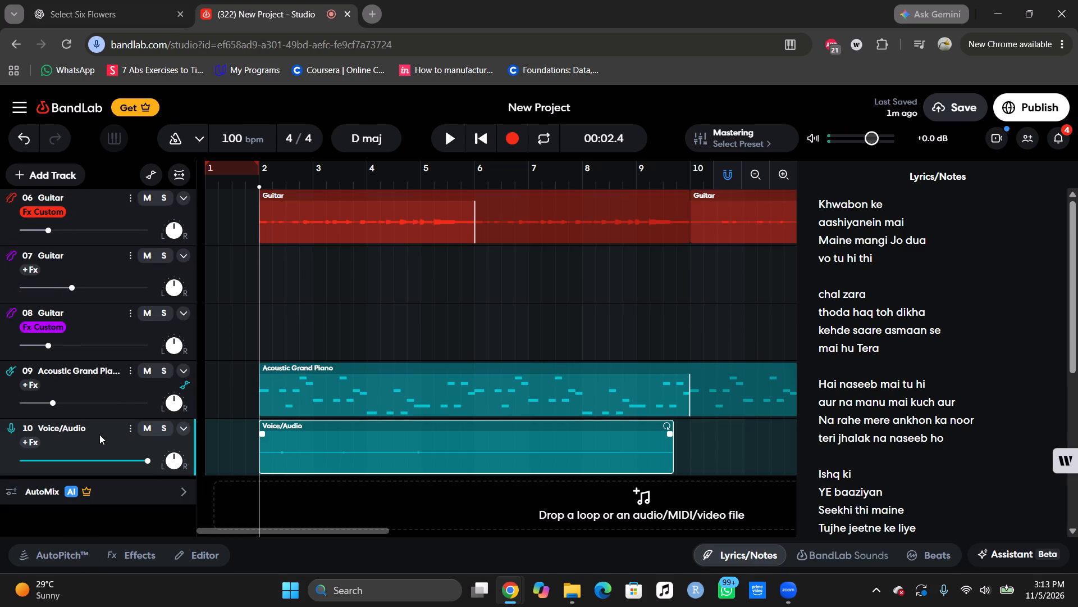
Duplicate Voice/Audio track 10 along with its new vocal region.
{"action": "key", "text": "shift+d"}
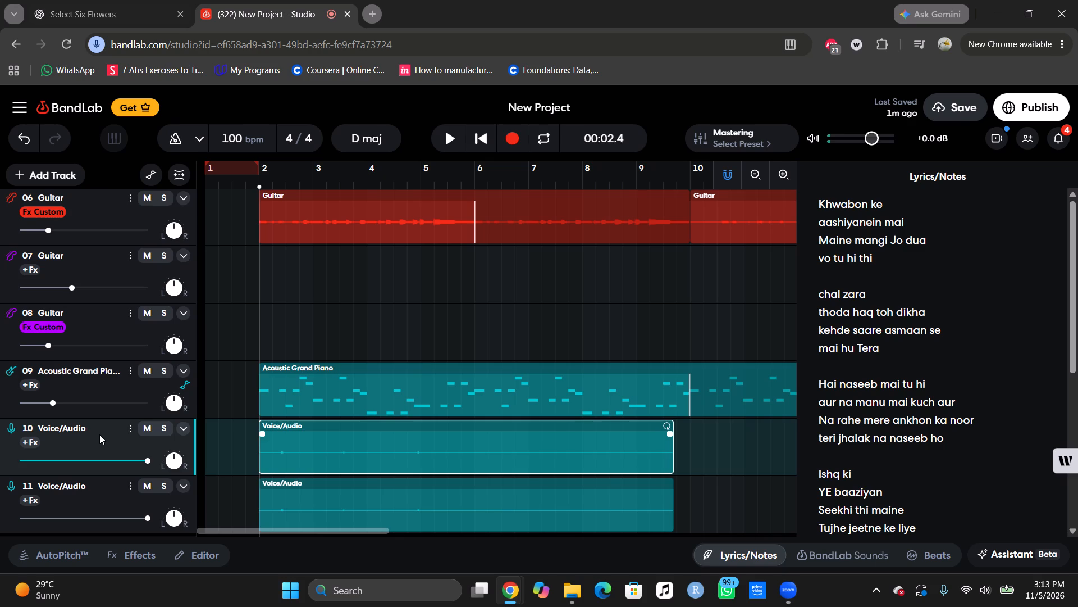
Add a Graphic EQ effect to Voice/Audio track 10 while the project plays.
{"action": "key", "text": "space"}
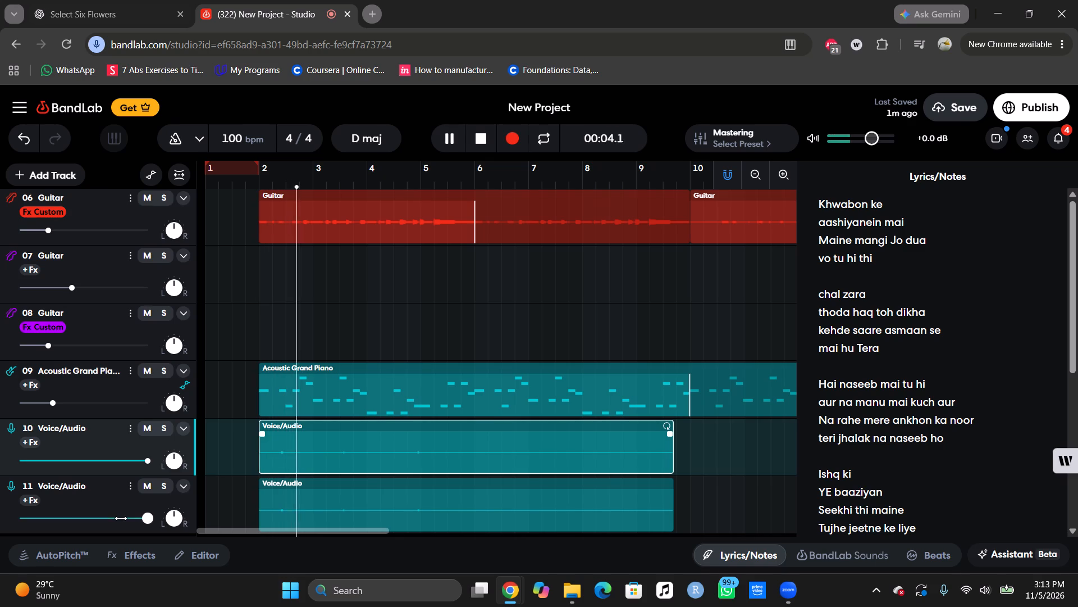
{"action": "left_click", "coordinate": [77, 560]}
{"action": "left_click", "coordinate": [120, 554]}
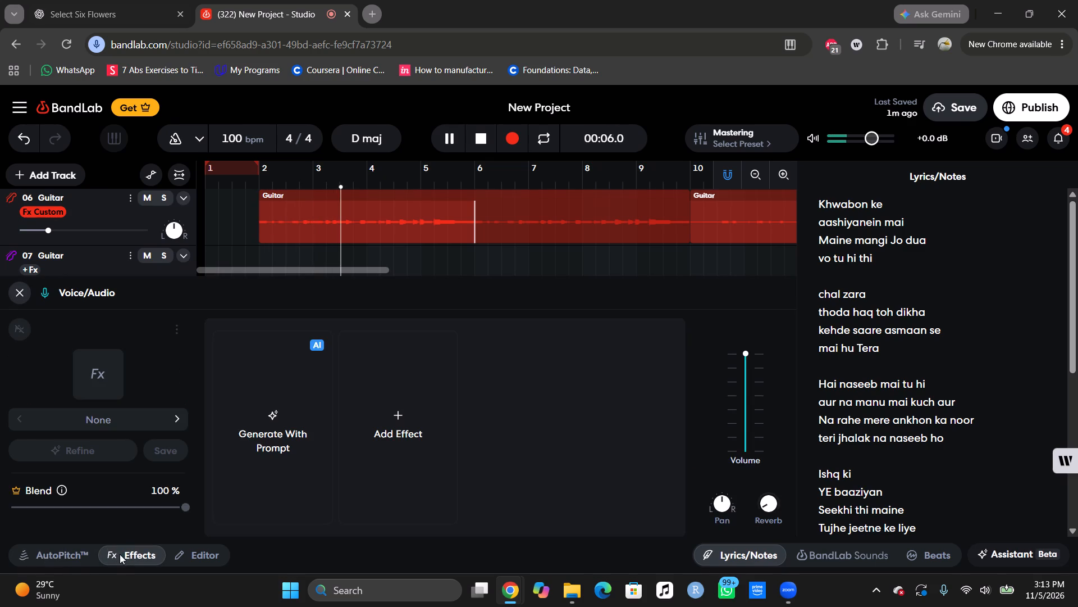
{"action": "left_click", "coordinate": [365, 420]}
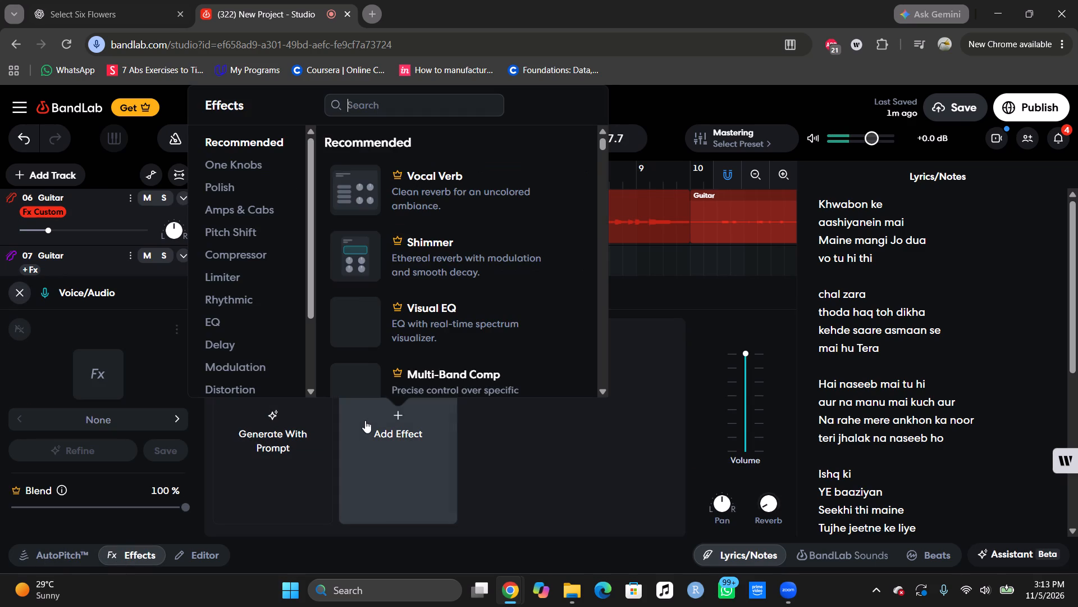
{"action": "scroll", "coordinate": [400, 233], "scroll_direction": "down", "scroll_amount": 5}
{"action": "scroll", "coordinate": [422, 295], "scroll_direction": "down", "scroll_amount": 1}
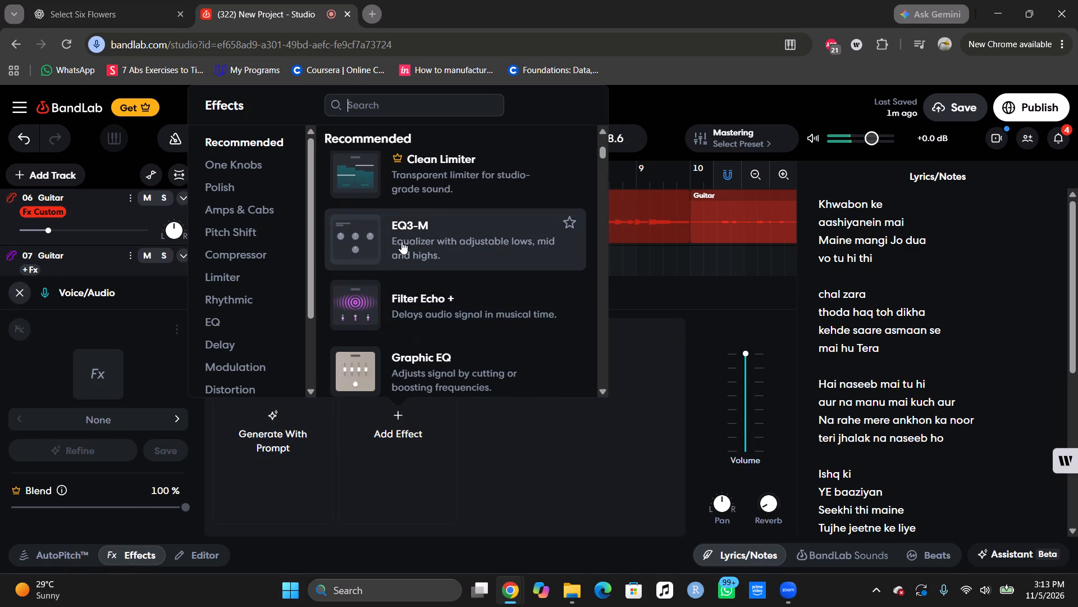
{"action": "left_click", "coordinate": [419, 356]}
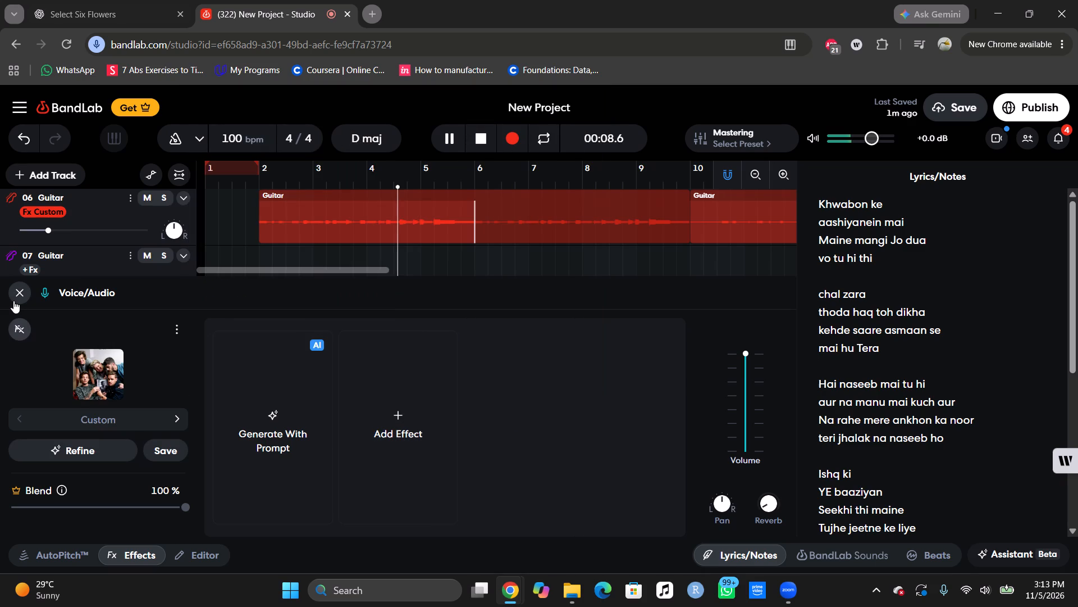
Boost the Graphic EQ's 100, 400, 800 and 6.4k bands, and set the 1.6k band to +9.1 dB.
{"action": "left_click_drag", "start_coordinate": [264, 400], "coordinate": [264, 393]}
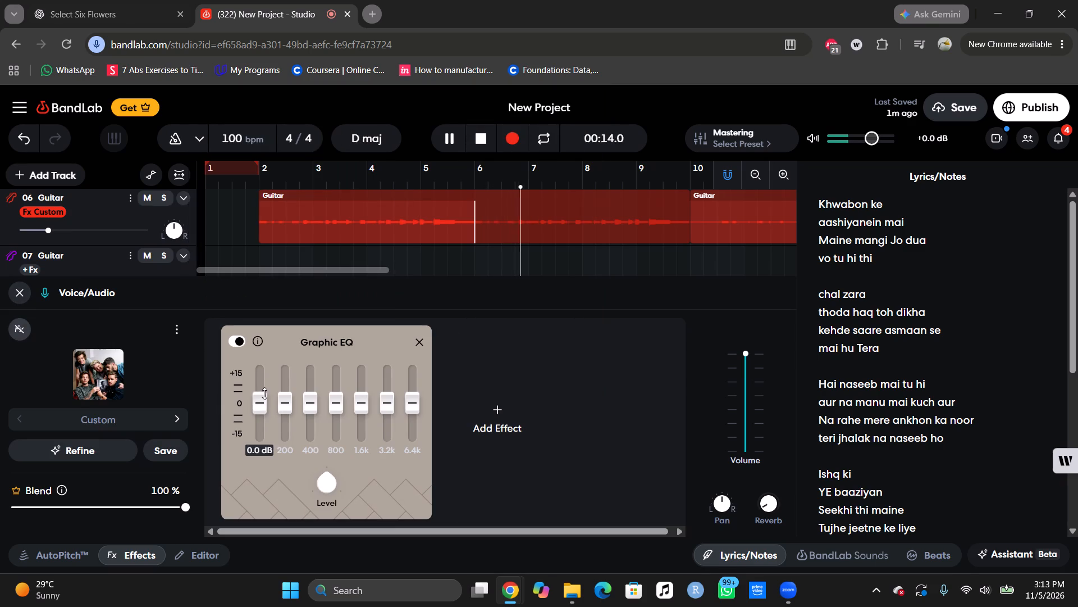
{"action": "left_click_drag", "start_coordinate": [264, 393], "coordinate": [263, 374]}
{"action": "left_click_drag", "start_coordinate": [418, 399], "coordinate": [413, 374]}
{"action": "left_click_drag", "start_coordinate": [334, 396], "coordinate": [335, 370]}
{"action": "left_click_drag", "start_coordinate": [368, 396], "coordinate": [368, 374]}
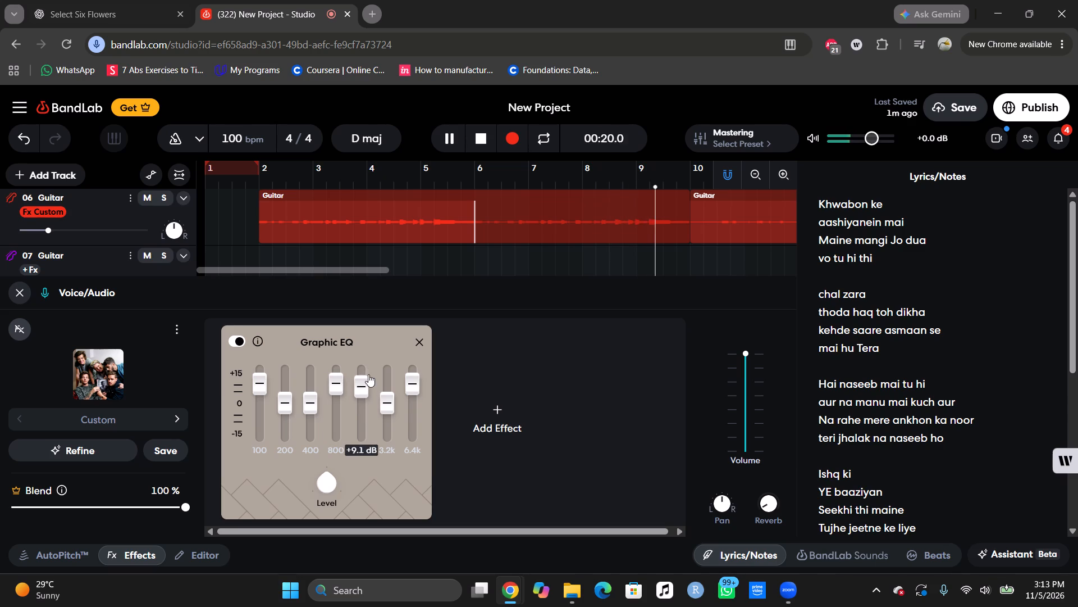
{"action": "left_click_drag", "start_coordinate": [309, 397], "coordinate": [309, 384]}
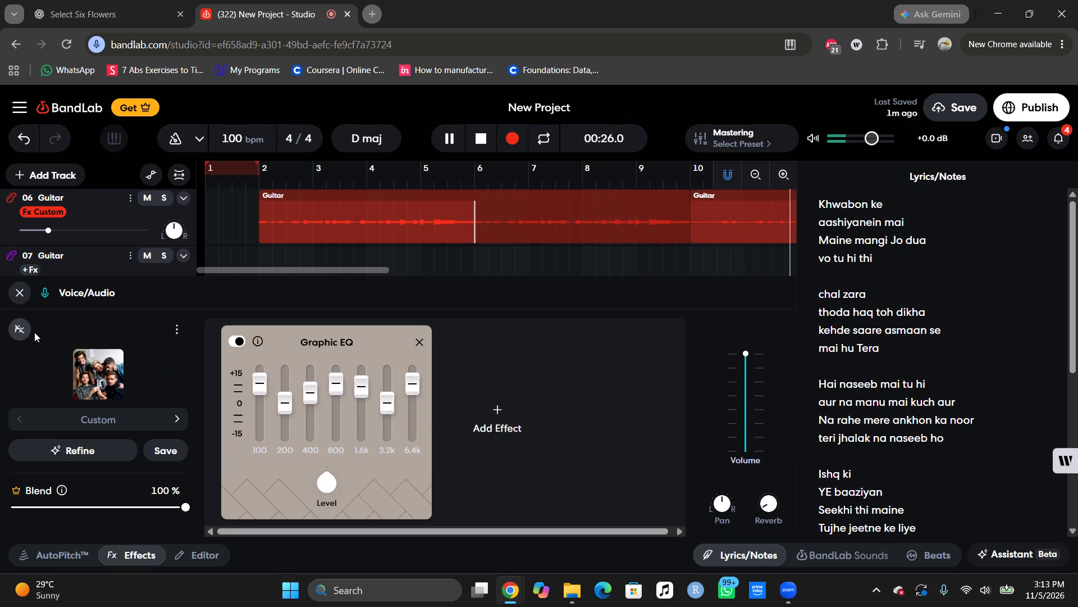
Duplicate Voice/Audio track 10 together with its region and custom Graphic EQ effect.
{"action": "left_click", "coordinate": [11, 295]}
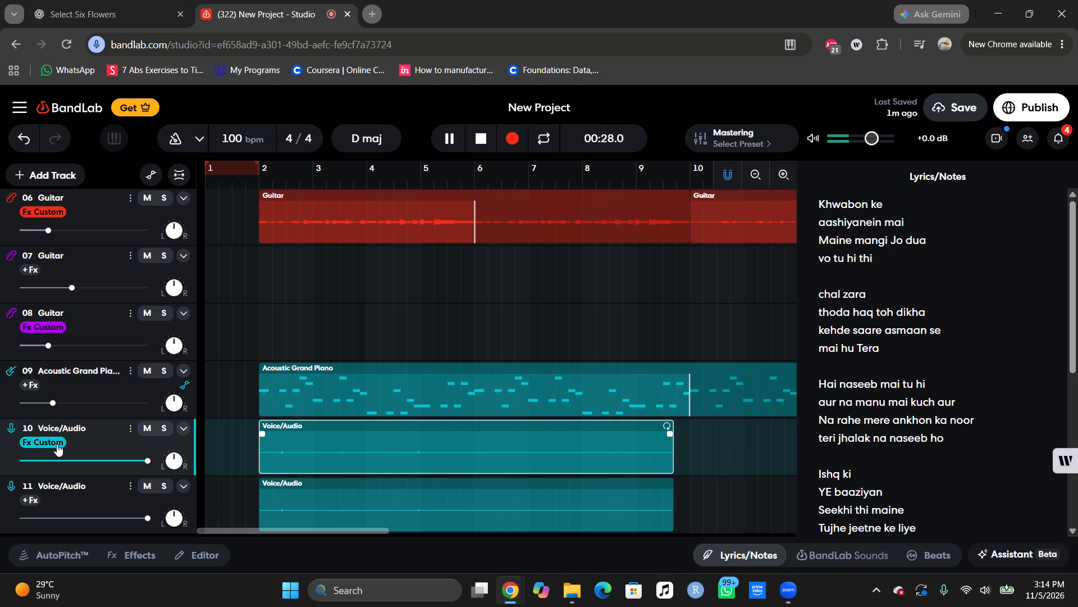
{"action": "right_click", "coordinate": [50, 440]}
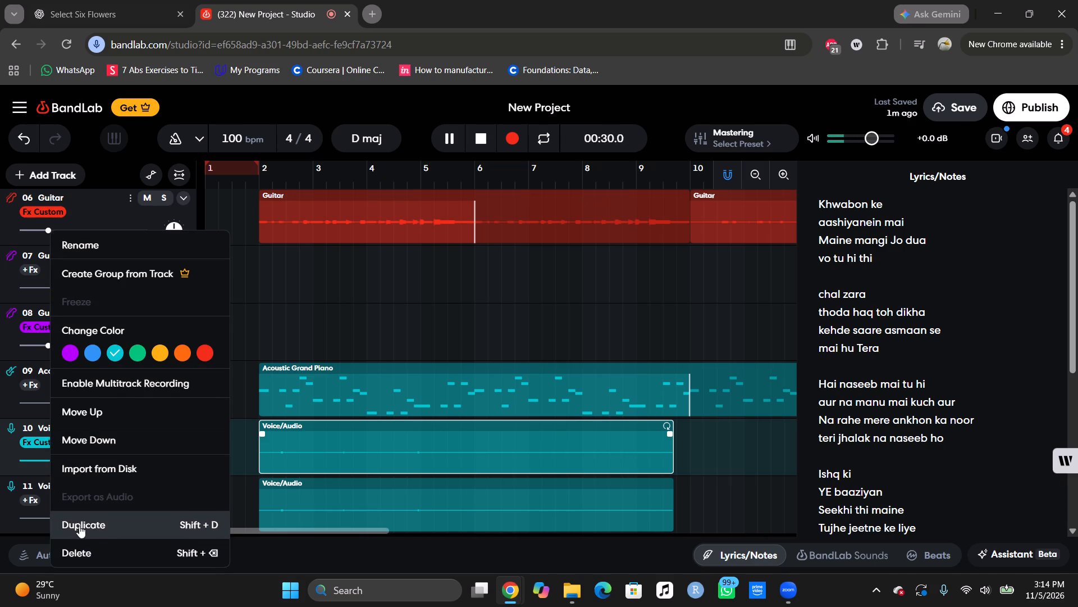
{"action": "left_click", "coordinate": [79, 523]}
{"action": "scroll", "coordinate": [228, 460], "scroll_direction": "down", "scroll_amount": 2}
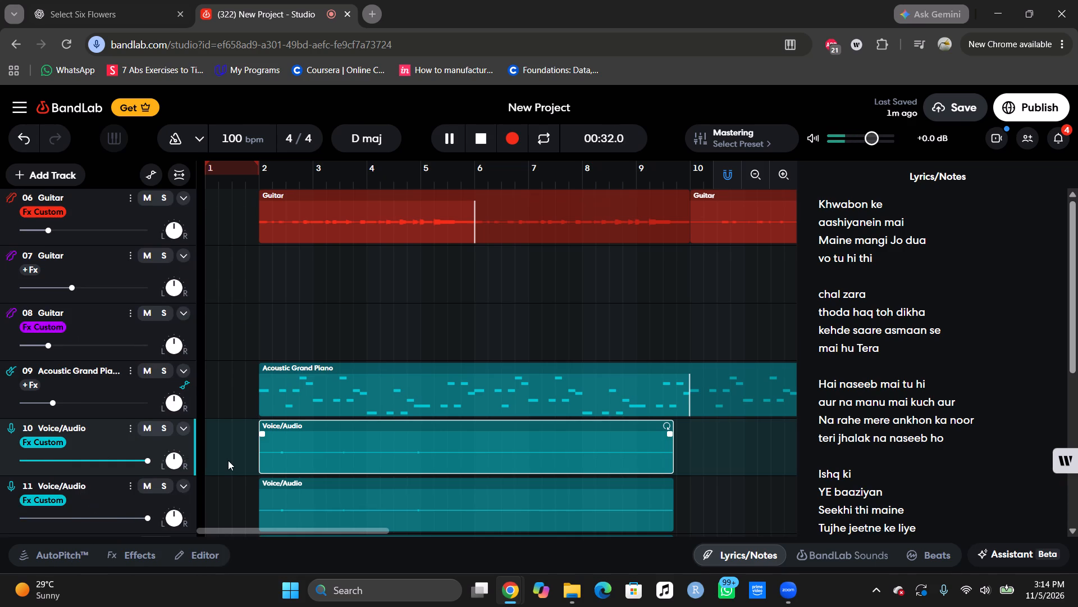
{"action": "scroll", "coordinate": [228, 460], "scroll_direction": "down", "scroll_amount": 2}
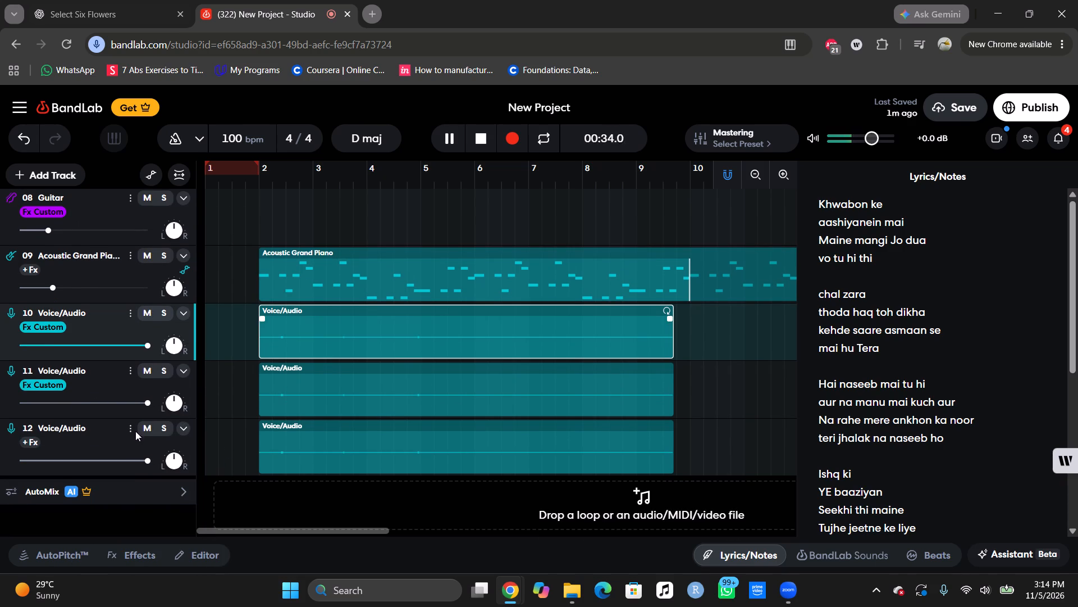
Replay the project from bar 2 and delete Voice/Audio track 12, the copy without effects.
{"action": "left_click", "coordinate": [259, 174]}
{"action": "left_click", "coordinate": [258, 180]}
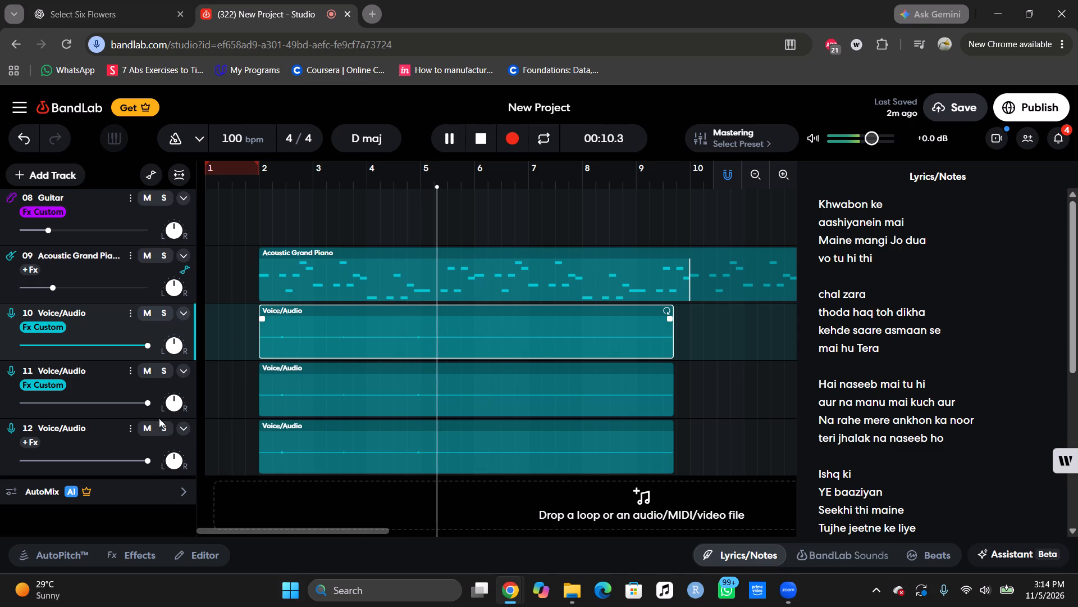
{"action": "left_click", "coordinate": [131, 428]}
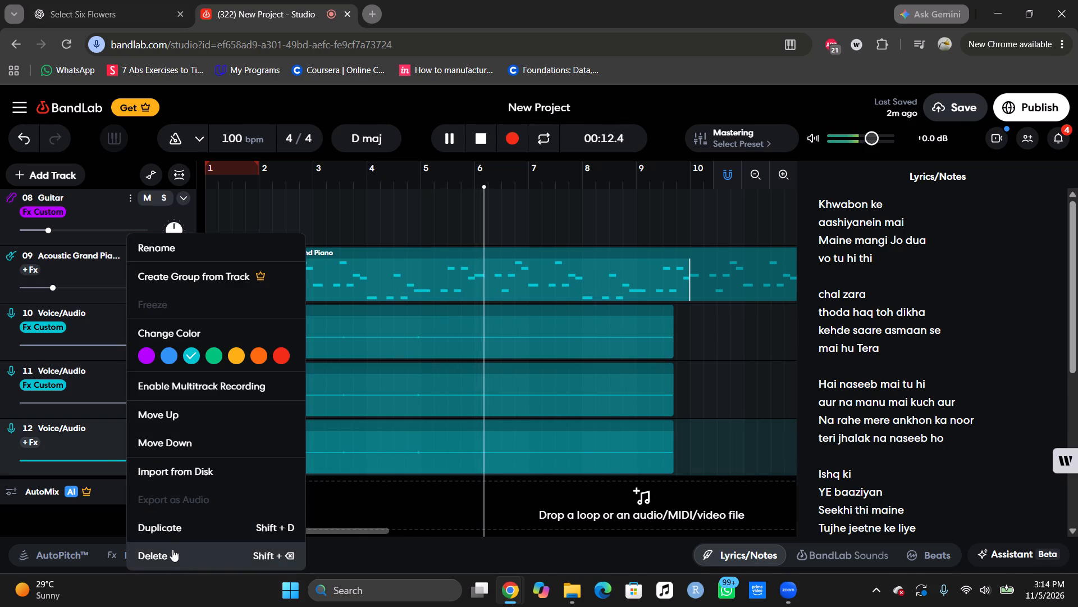
{"action": "left_click", "coordinate": [172, 549]}
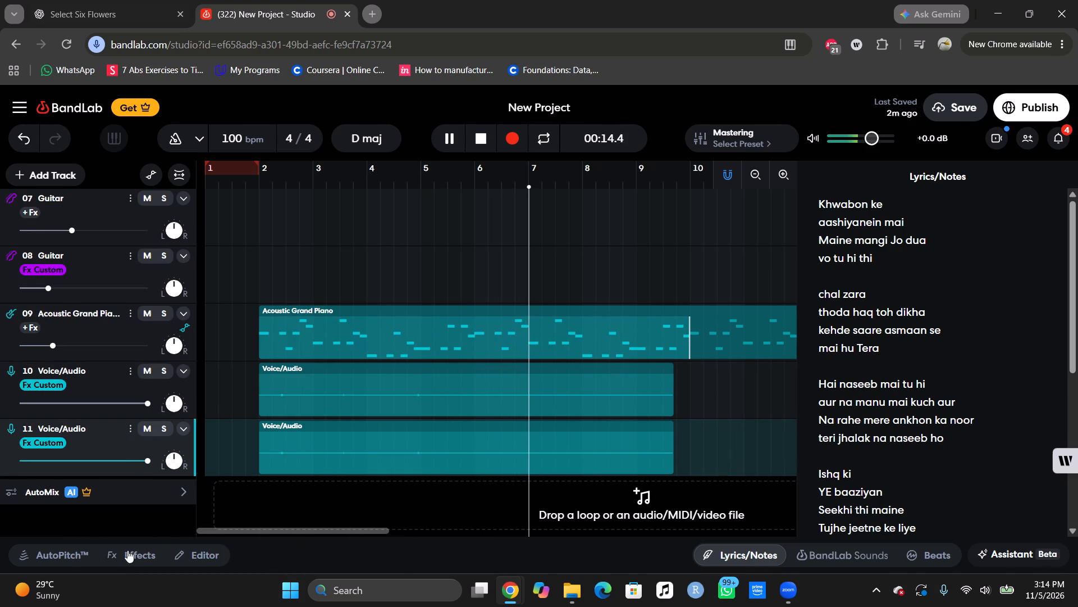
In Voice/Audio track 11's Graphic EQ, lower the 100 band to just below 0 dB and readjust the boosted 800 band.
{"action": "left_click", "coordinate": [106, 447]}
{"action": "double_click", "coordinate": [106, 447]}
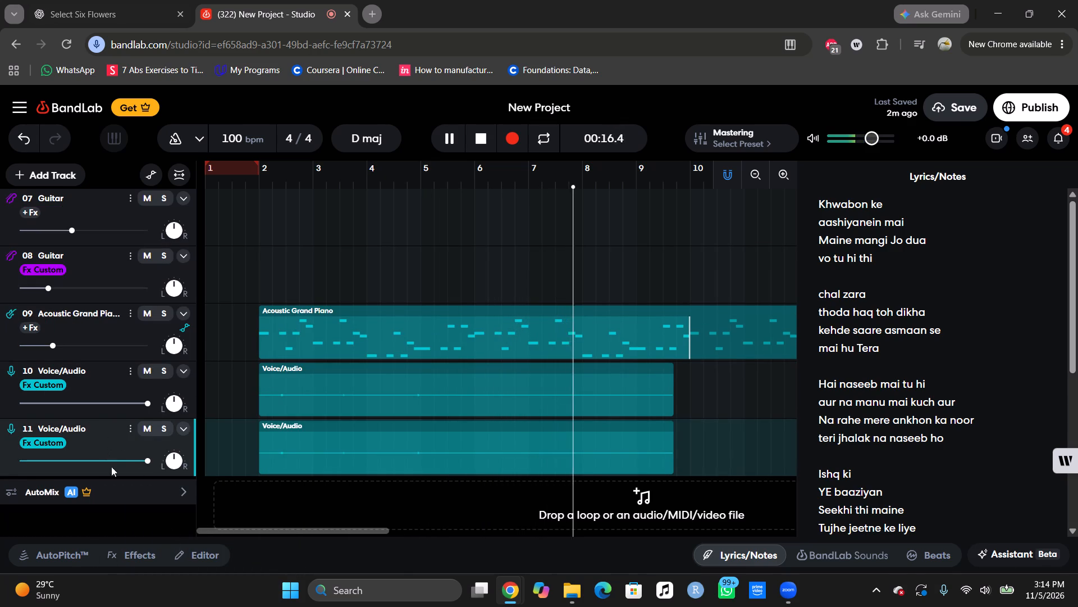
{"action": "left_click", "coordinate": [117, 560]}
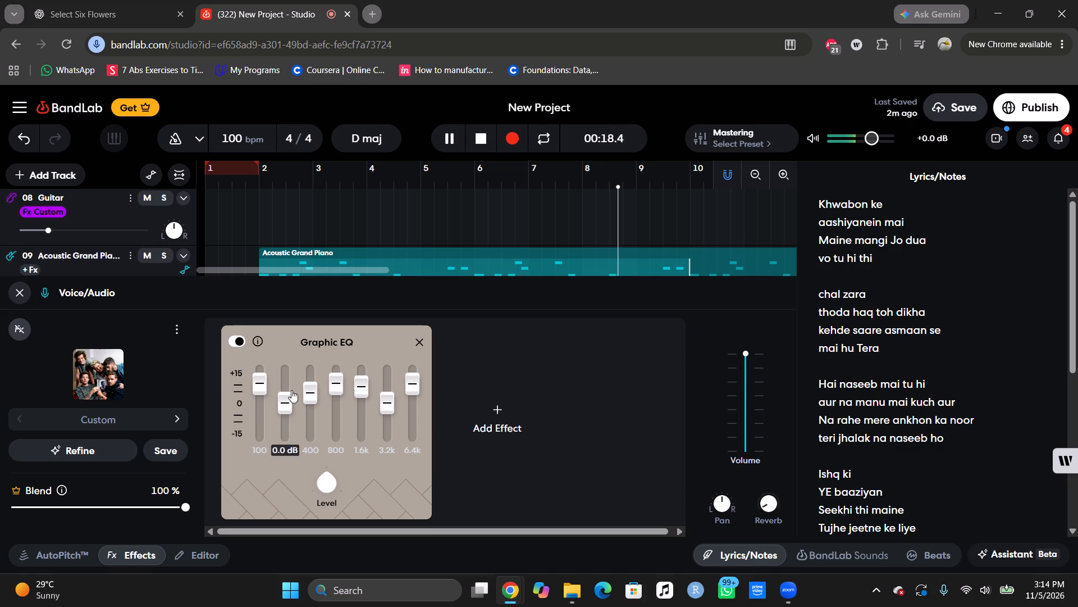
{"action": "left_click_drag", "start_coordinate": [339, 381], "coordinate": [345, 417]}
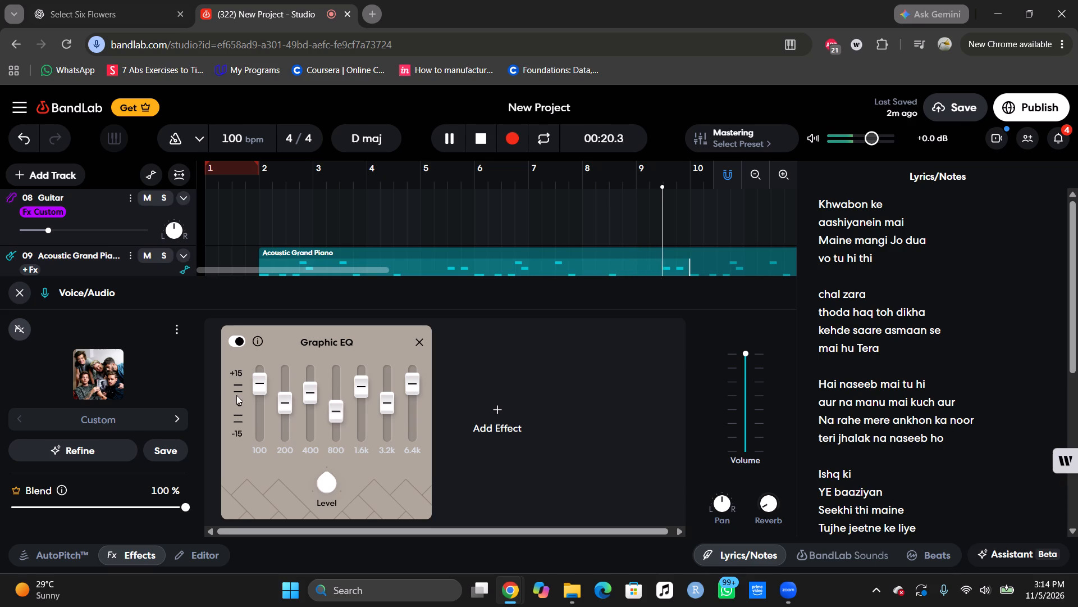
{"action": "left_click_drag", "start_coordinate": [254, 380], "coordinate": [264, 409]}
{"action": "left_click_drag", "start_coordinate": [334, 410], "coordinate": [332, 382]}
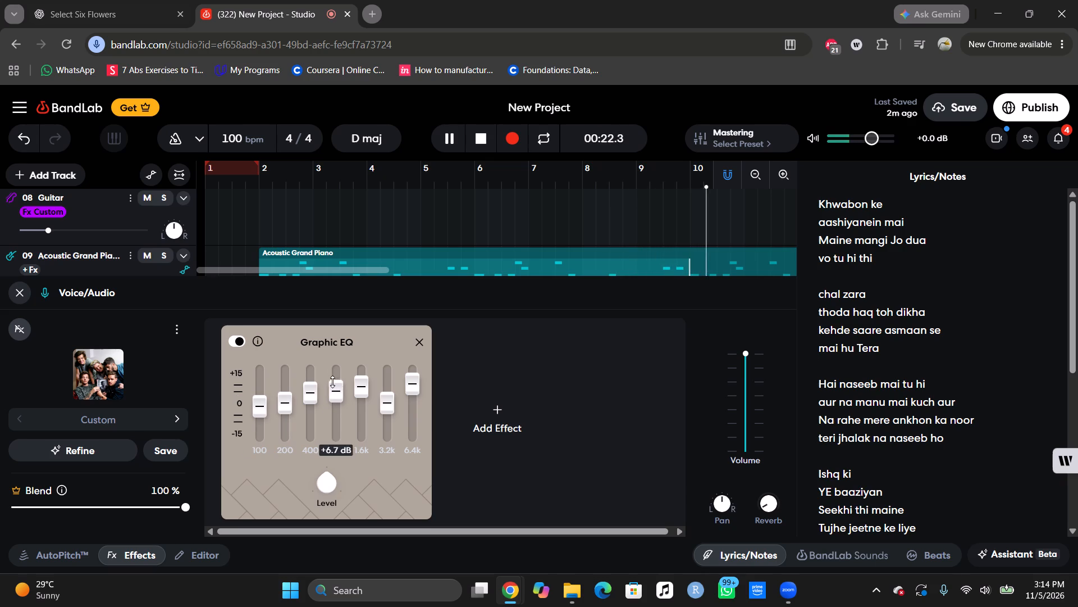
{"action": "left_click_drag", "start_coordinate": [332, 382], "coordinate": [331, 377]}
While replaying from bar 2, cut the Graphic EQ's 100 and 6.4k bands well below zero, boost 3.2k and bring 400 near 0 dB.
{"action": "left_click", "coordinate": [262, 180]}
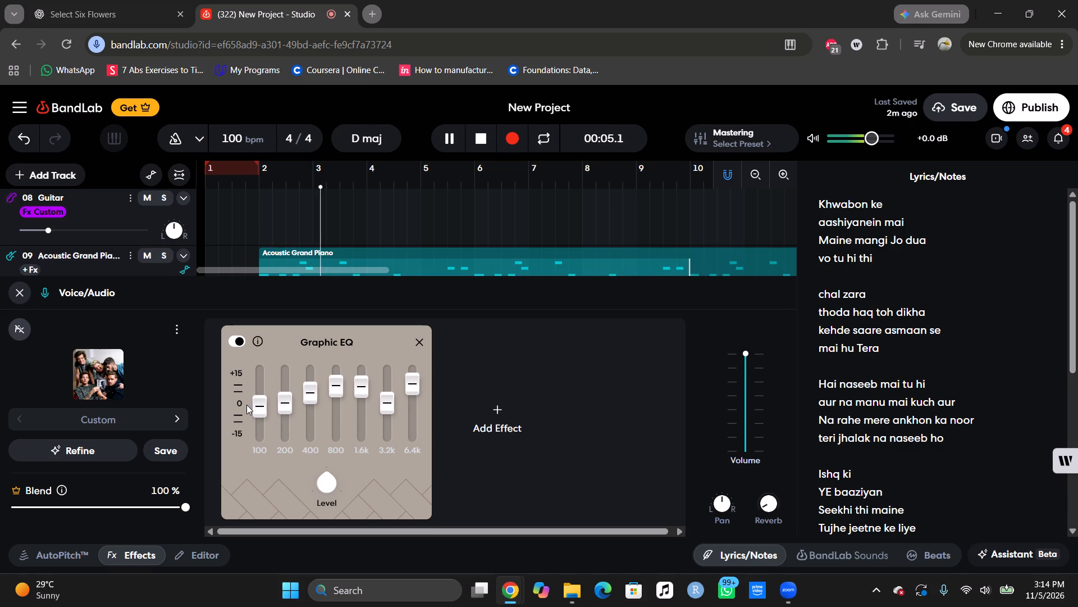
{"action": "left_click_drag", "start_coordinate": [263, 406], "coordinate": [264, 429]}
{"action": "left_click_drag", "start_coordinate": [313, 398], "coordinate": [316, 427]}
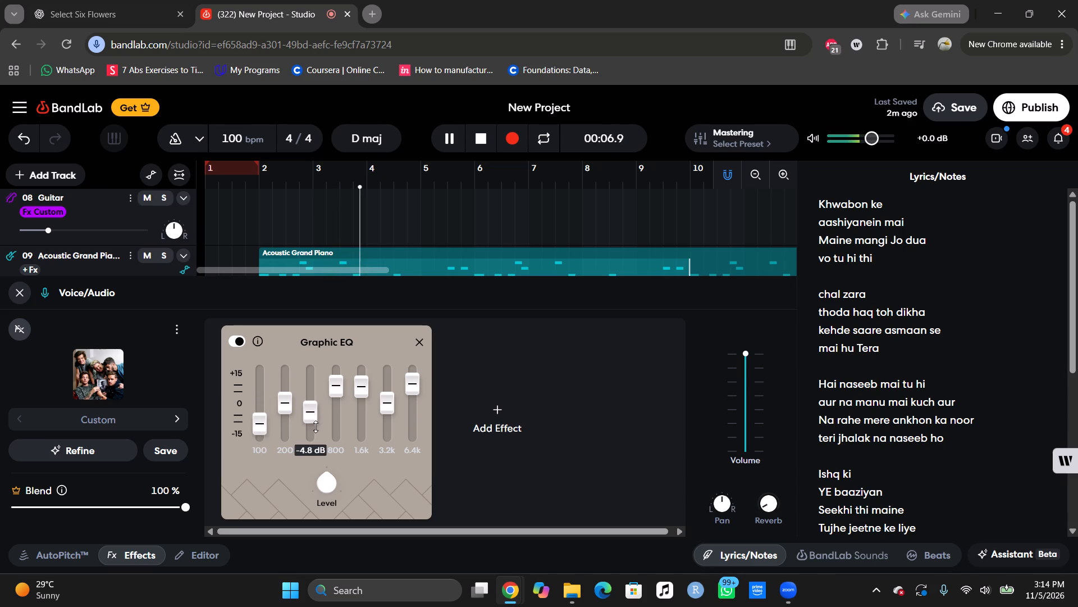
{"action": "left_click_drag", "start_coordinate": [316, 427], "coordinate": [316, 434]}
{"action": "left_click_drag", "start_coordinate": [413, 381], "coordinate": [414, 427]}
{"action": "left_click_drag", "start_coordinate": [387, 404], "coordinate": [387, 385]}
{"action": "left_click_drag", "start_coordinate": [309, 406], "coordinate": [309, 406]}
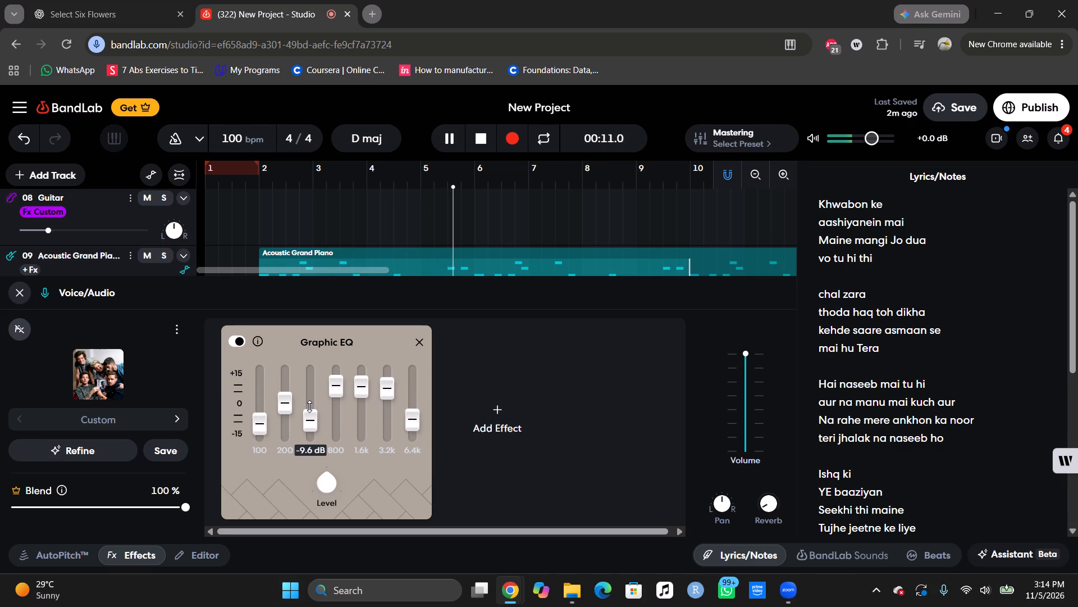
{"action": "left_click_drag", "start_coordinate": [309, 406], "coordinate": [309, 385]}
{"action": "left_click_drag", "start_coordinate": [411, 419], "coordinate": [413, 425]}
Set the Graphic EQ's output Level to about -3.7 dB.
{"action": "left_click_drag", "start_coordinate": [323, 488], "coordinate": [328, 428]}
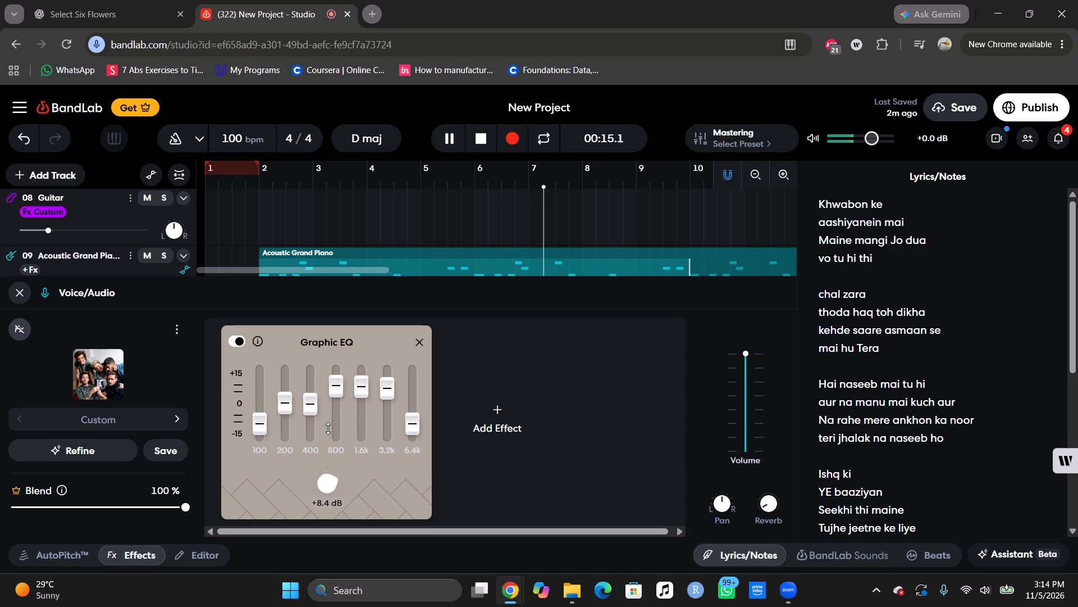
{"action": "left_click_drag", "start_coordinate": [328, 428], "coordinate": [351, 514]}
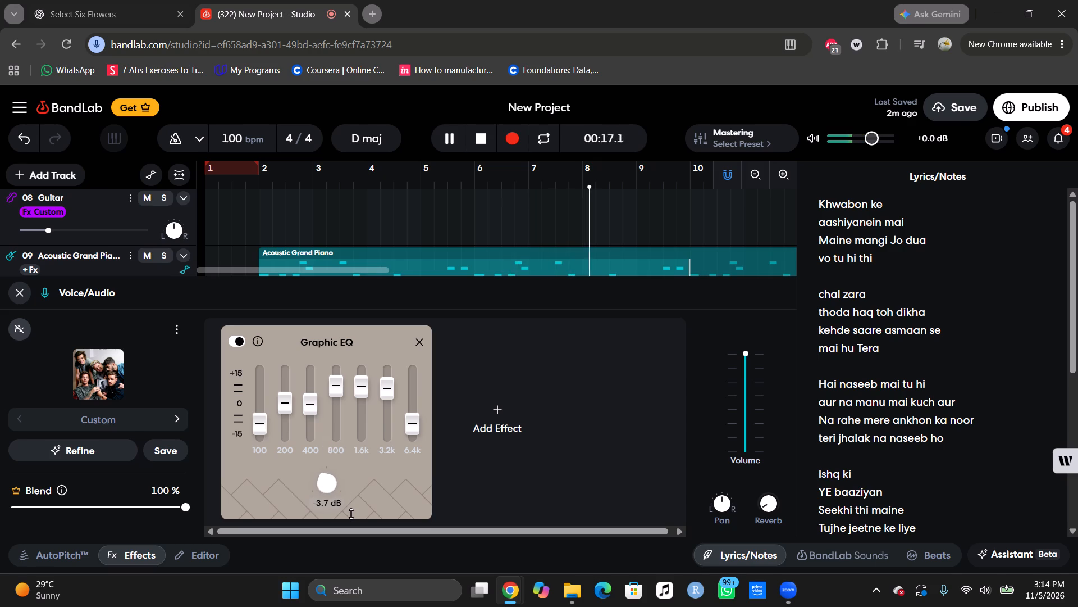
{"action": "left_click_drag", "start_coordinate": [351, 514], "coordinate": [351, 514]}
Add a Vocal Enhancer effect after the Graphic EQ on Voice/Audio track 11.
{"action": "left_click", "coordinate": [515, 425]}
{"action": "scroll", "coordinate": [456, 271], "scroll_direction": "down", "scroll_amount": 10}
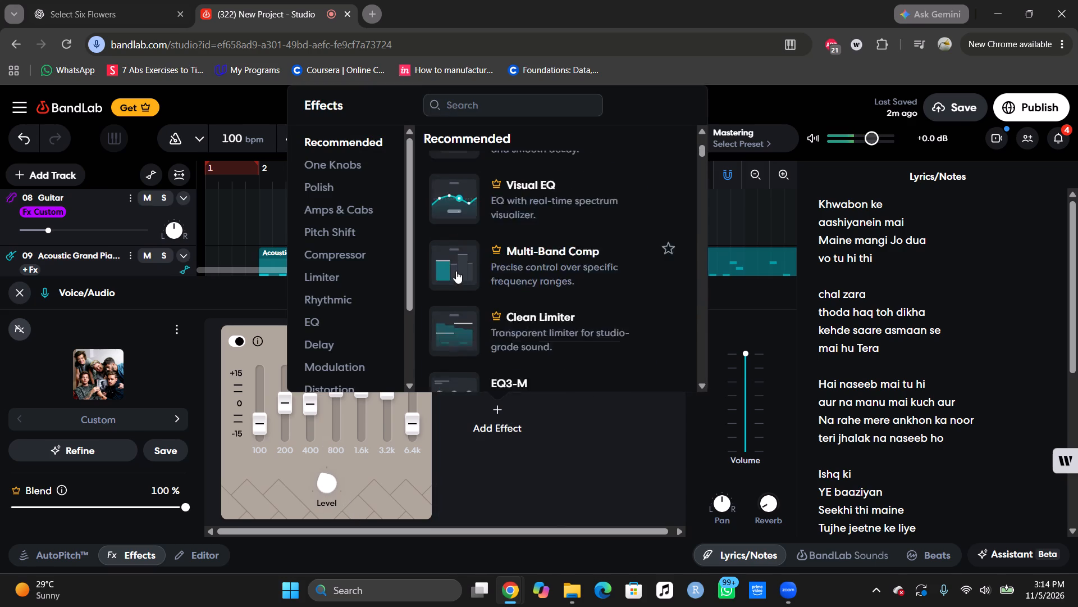
{"action": "scroll", "coordinate": [486, 316], "scroll_direction": "down", "scroll_amount": 1}
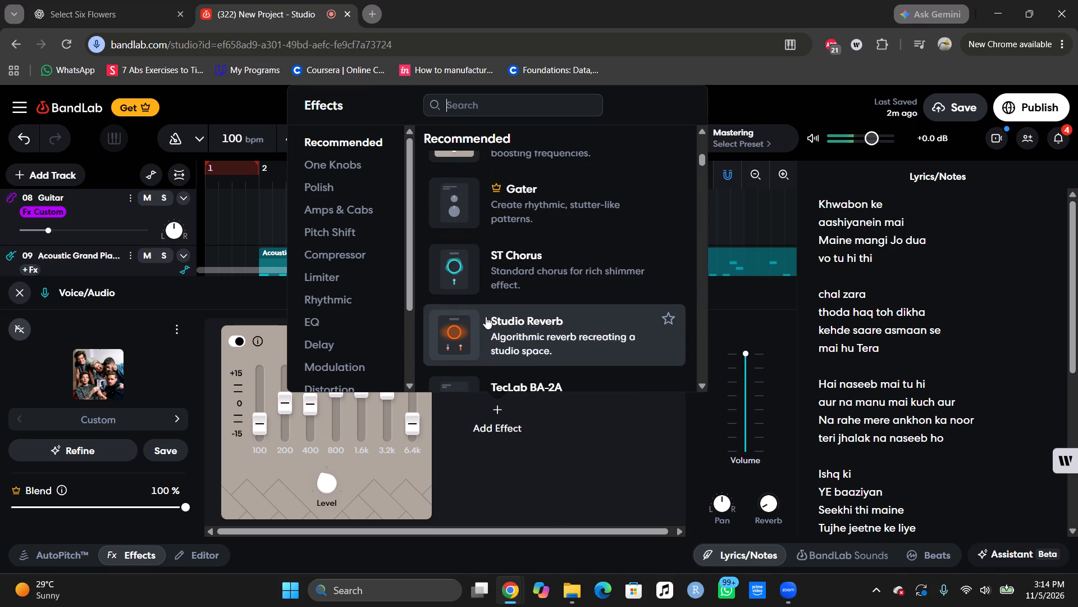
{"action": "scroll", "coordinate": [486, 316], "scroll_direction": "down", "scroll_amount": 2}
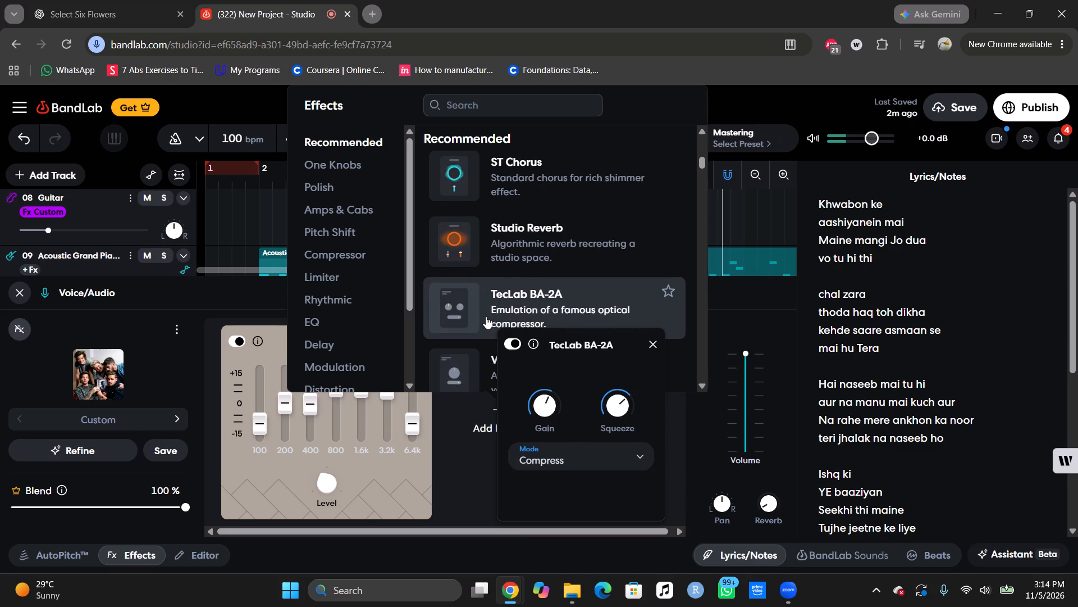
{"action": "scroll", "coordinate": [486, 316], "scroll_direction": "down", "scroll_amount": 1}
{"action": "left_click", "coordinate": [486, 316]}
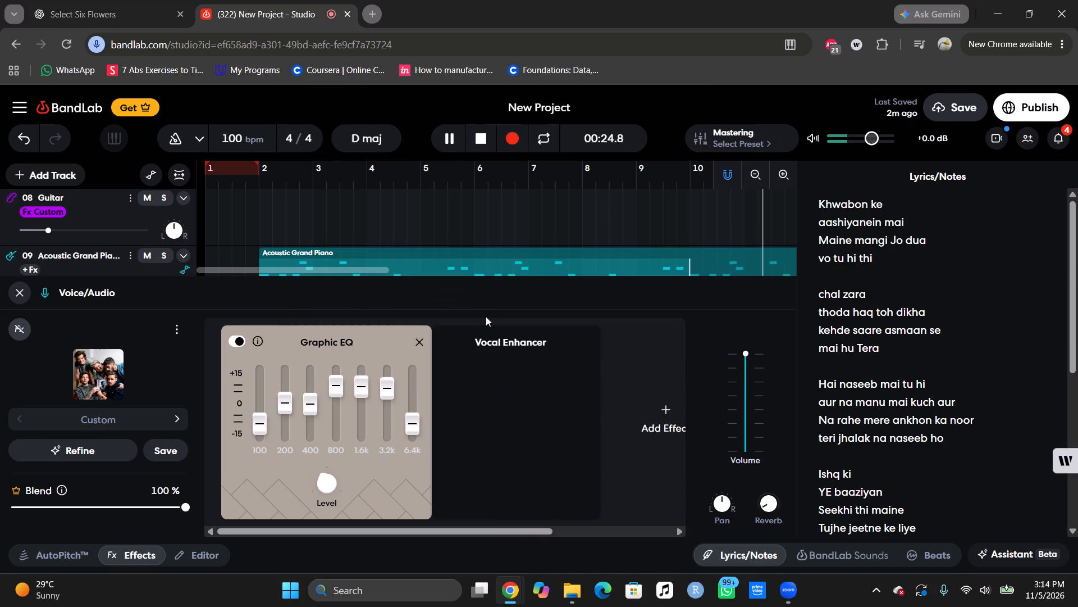
Raise the Vocal Enhancer's Mix slightly in Warm mode while replaying from bar 2, and close the effects.
{"action": "left_click", "coordinate": [260, 180]}
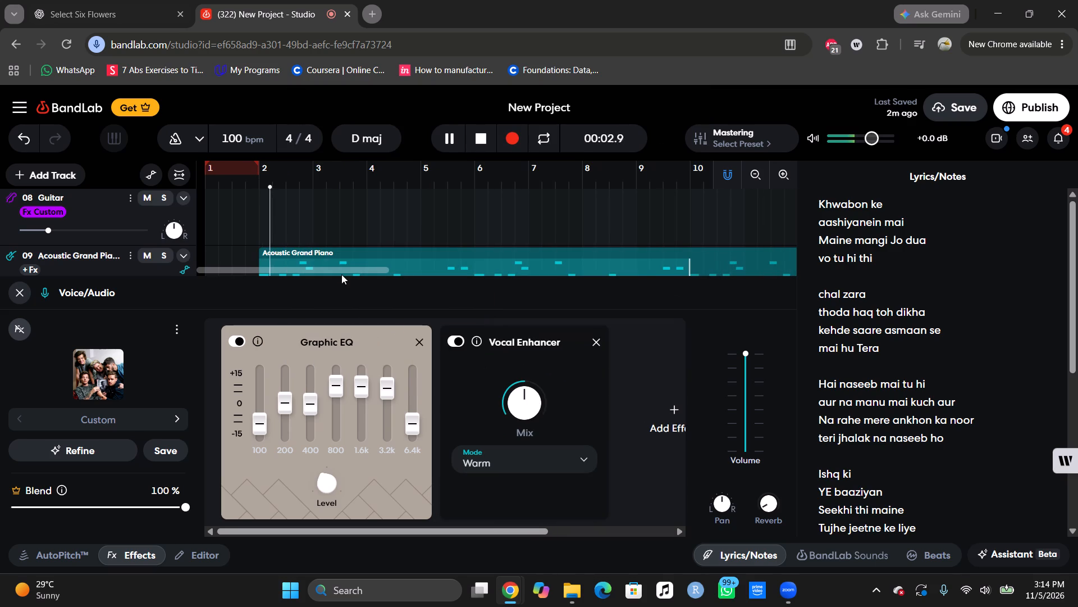
{"action": "left_click", "coordinate": [503, 456]}
{"action": "left_click", "coordinate": [445, 397]}
{"action": "left_click_drag", "start_coordinate": [520, 403], "coordinate": [520, 381]}
{"action": "left_click", "coordinate": [25, 293]}
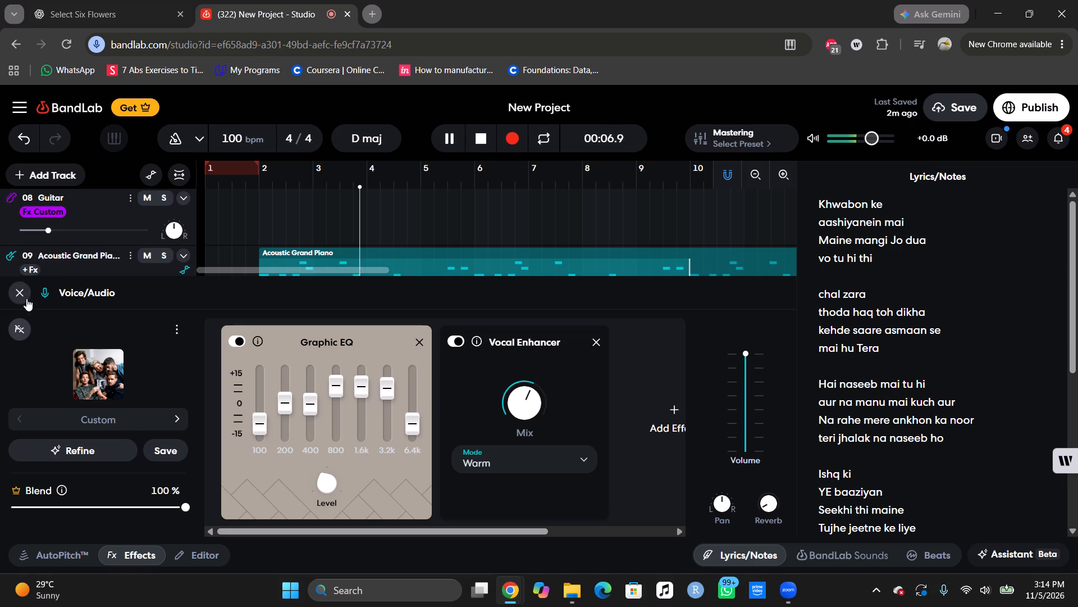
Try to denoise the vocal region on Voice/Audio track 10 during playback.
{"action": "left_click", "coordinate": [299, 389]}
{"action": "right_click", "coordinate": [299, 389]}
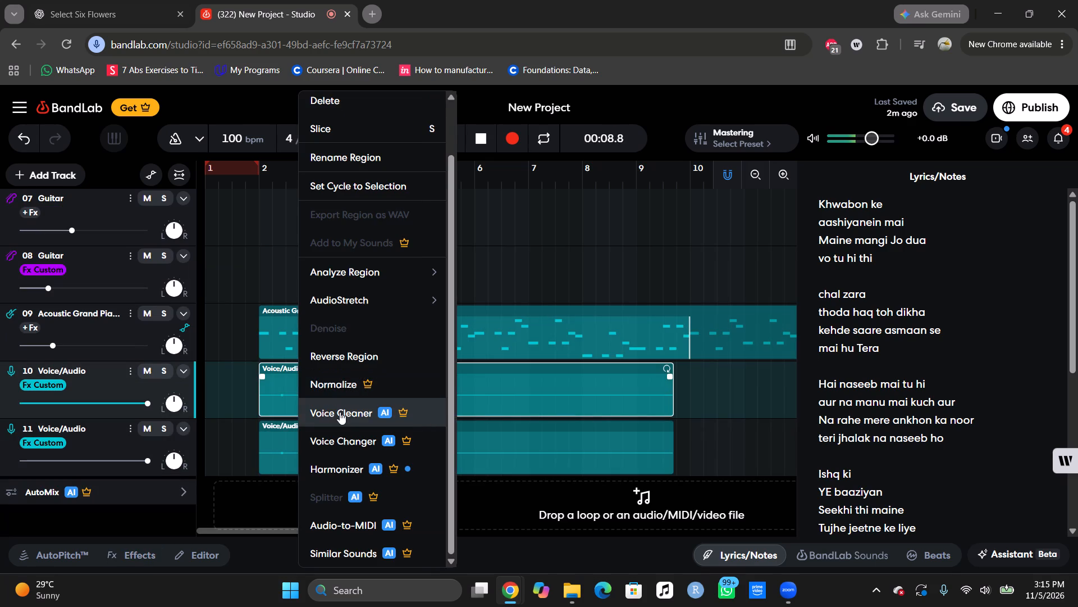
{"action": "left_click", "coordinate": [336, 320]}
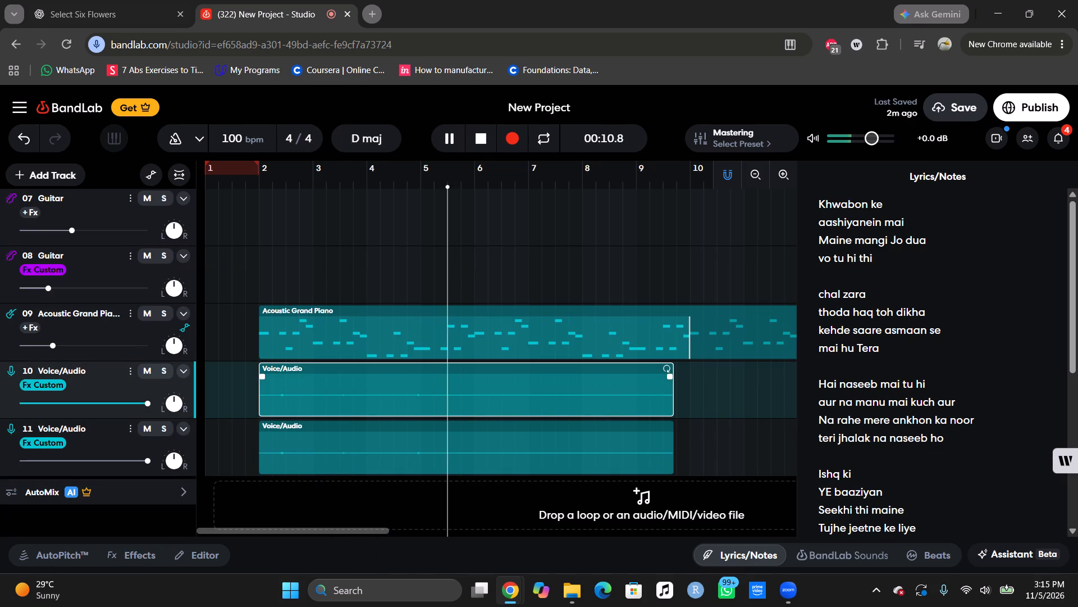
Pause playback and apply Denoise to the vocal regions on Voice/Audio tracks 10 and 11 together.
{"action": "left_click", "coordinate": [443, 146]}
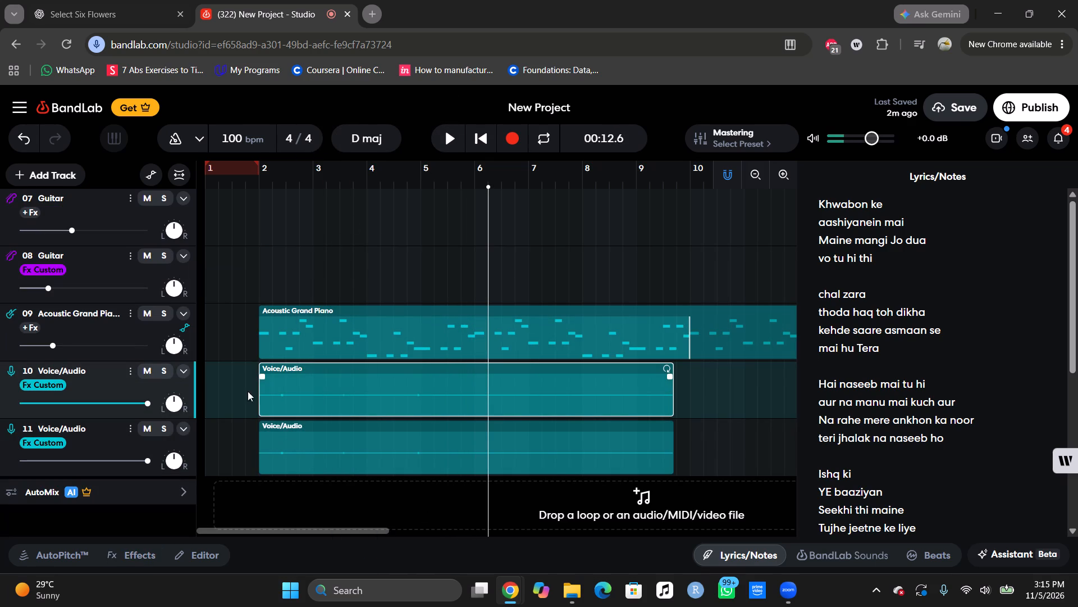
{"action": "left_click_drag", "start_coordinate": [237, 400], "coordinate": [294, 446]}
{"action": "right_click", "coordinate": [308, 382]}
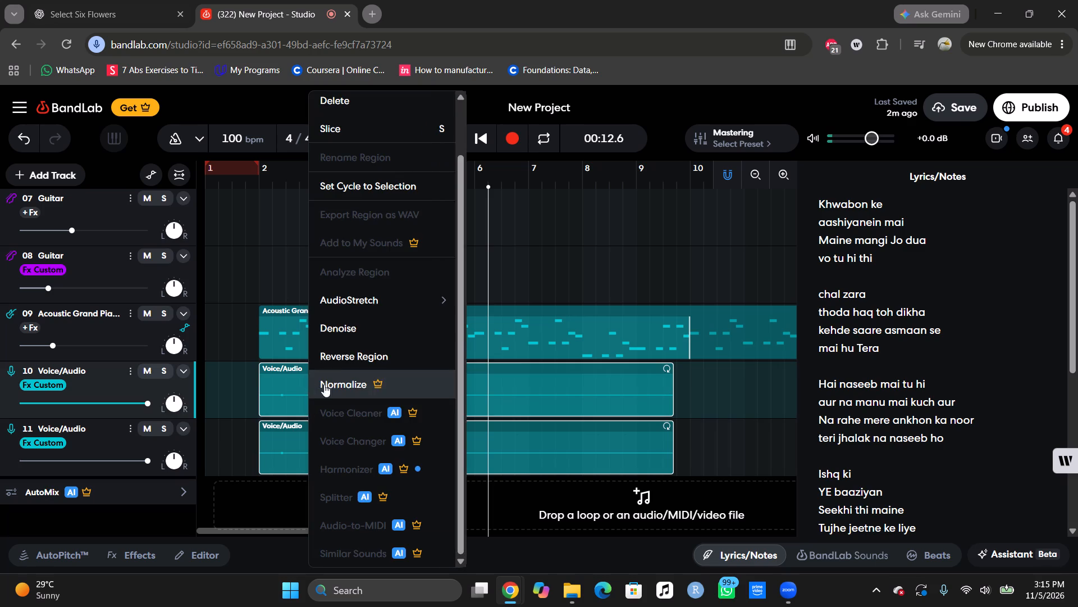
{"action": "left_click", "coordinate": [346, 328]}
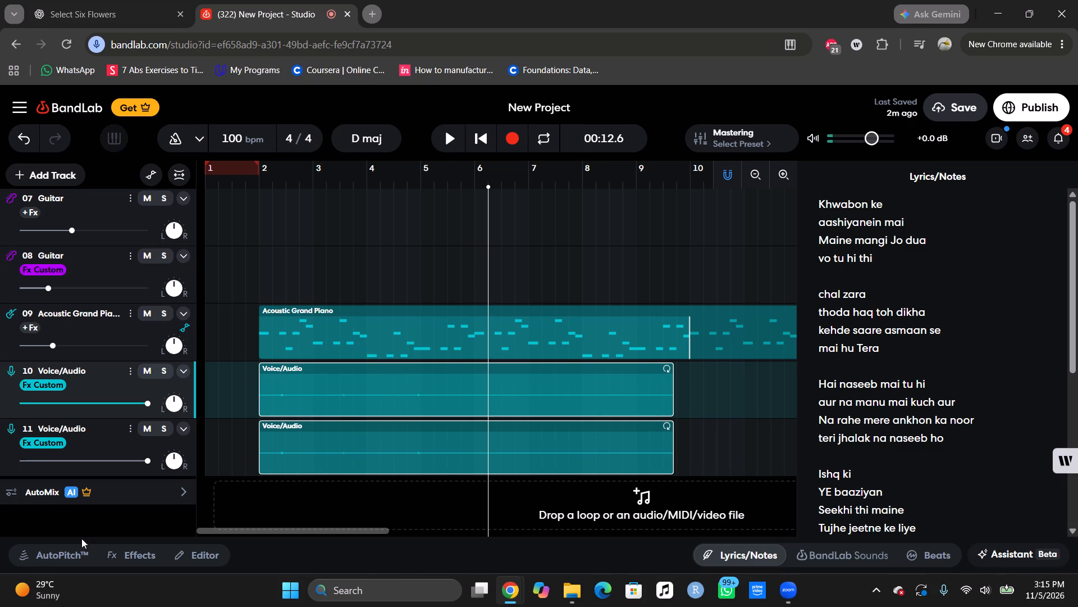
Set Voice/Audio track 10's microphone input to Channel 1 + 2 with input monitoring on.
{"action": "left_click", "coordinate": [62, 552]}
{"action": "left_click", "coordinate": [128, 413]}
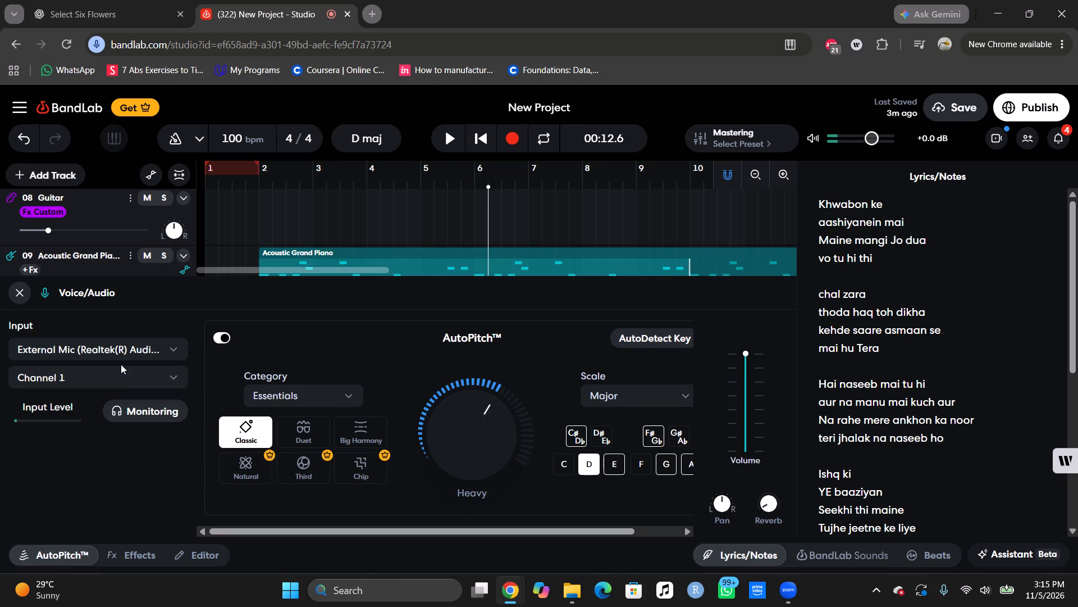
{"action": "left_click", "coordinate": [131, 408]}
{"action": "left_click", "coordinate": [123, 375]}
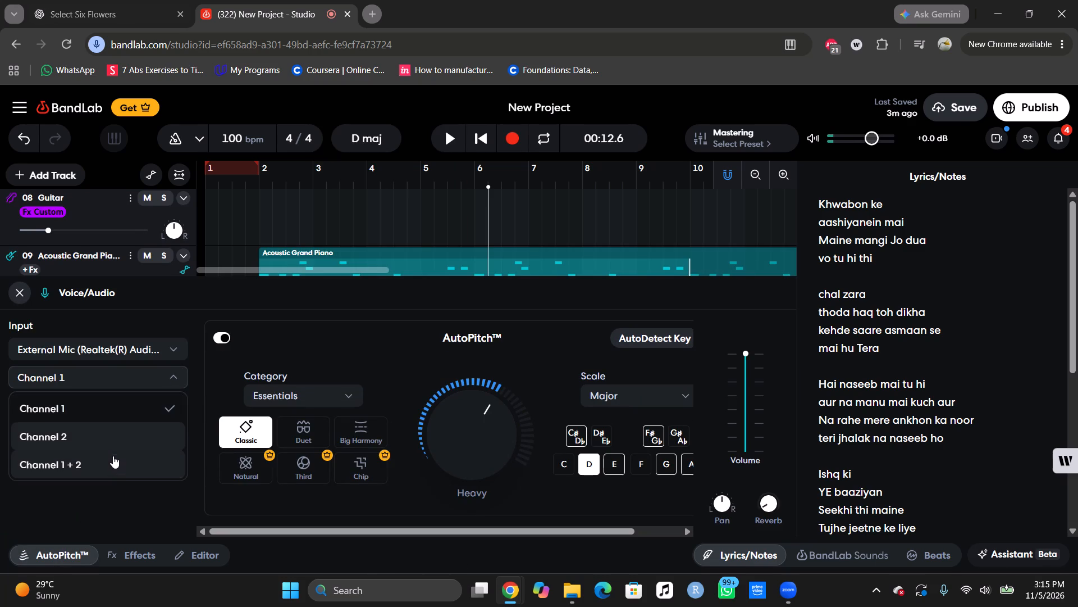
{"action": "left_click", "coordinate": [116, 462]}
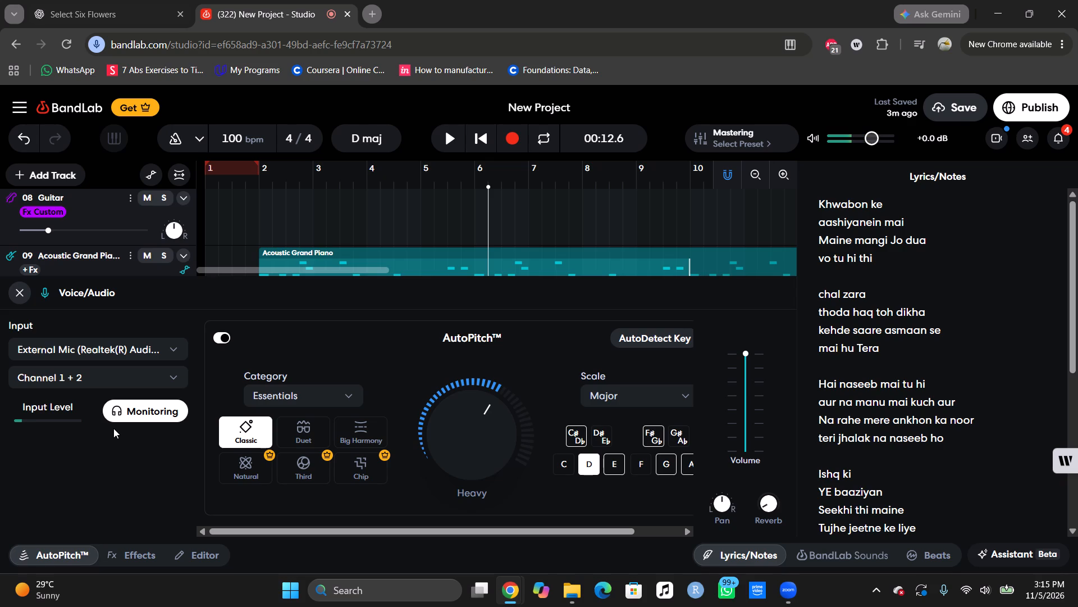
{"action": "left_click", "coordinate": [10, 299]}
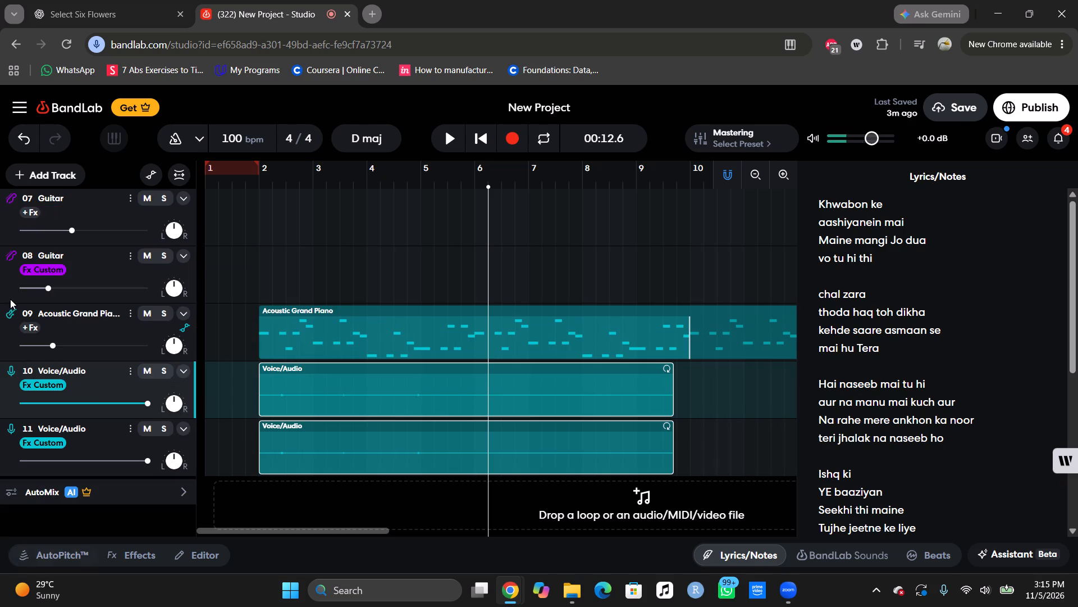
Replay from bar 2 and turn off input monitoring on Voice/Audio track 10.
{"action": "left_click", "coordinate": [257, 180]}
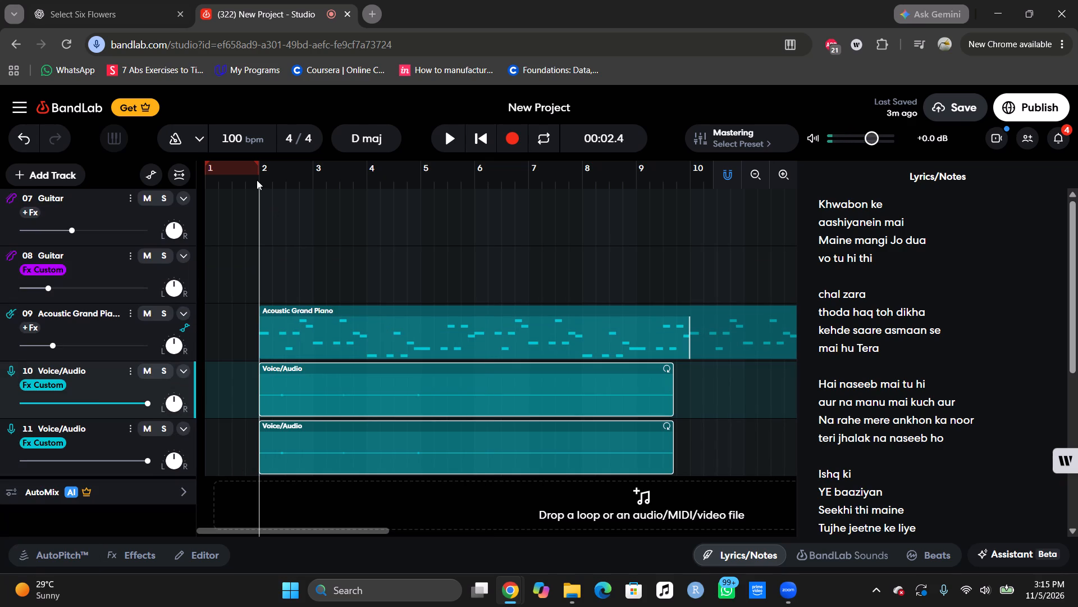
{"action": "key", "text": "space"}
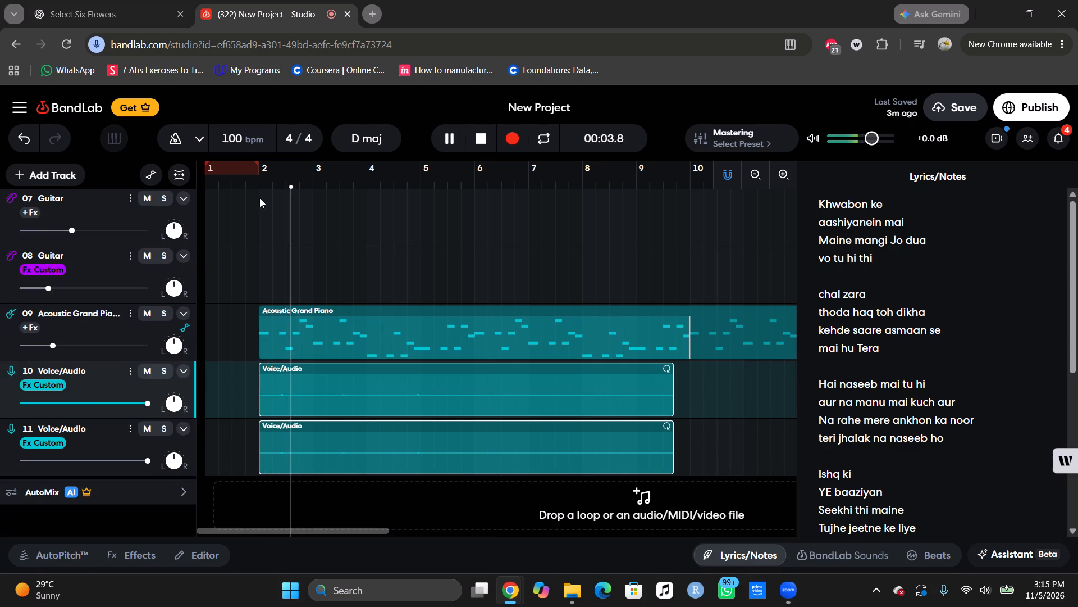
{"action": "left_click", "coordinate": [52, 560]}
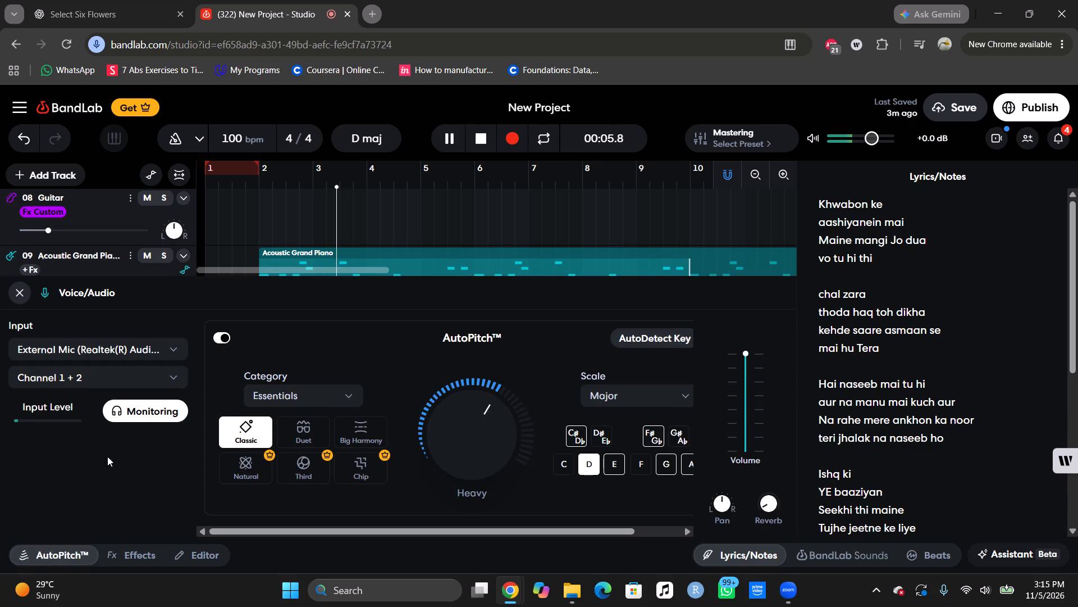
{"action": "left_click", "coordinate": [122, 412]}
{"action": "left_click", "coordinate": [18, 291]}
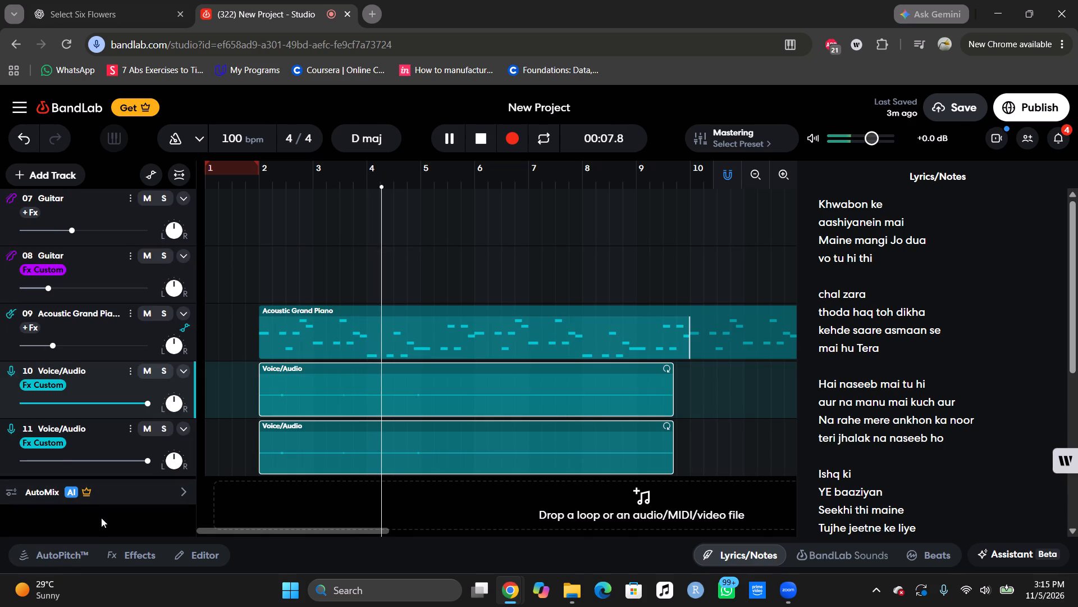
Nudge the 3.2k band of Voice/Audio track 10's Graphic EQ and raise its 800 band to about +13 dB.
{"action": "left_click", "coordinate": [129, 555]}
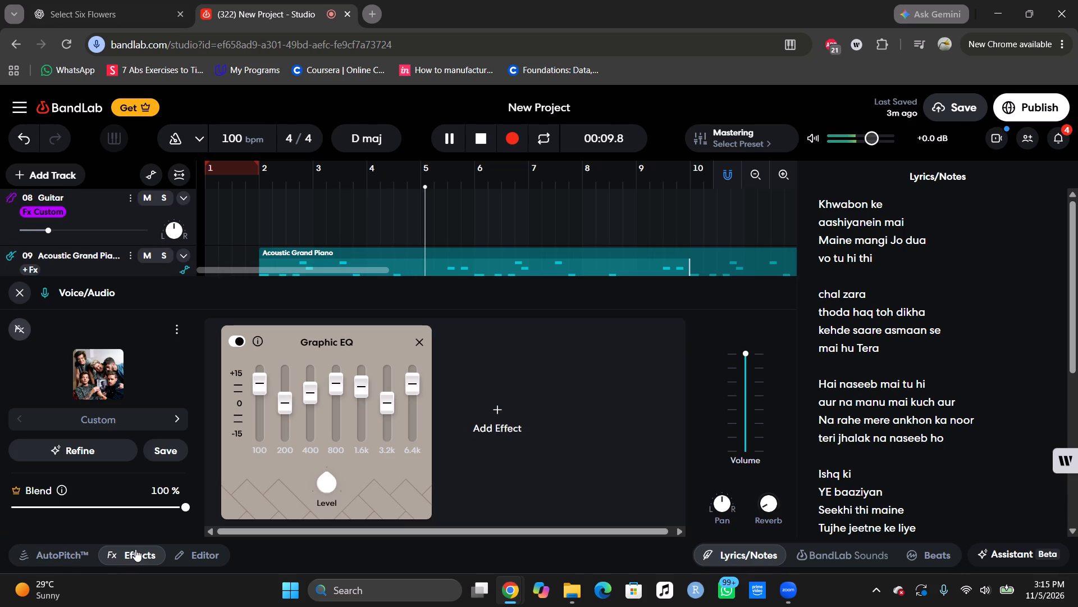
{"action": "left_click", "coordinate": [389, 405]}
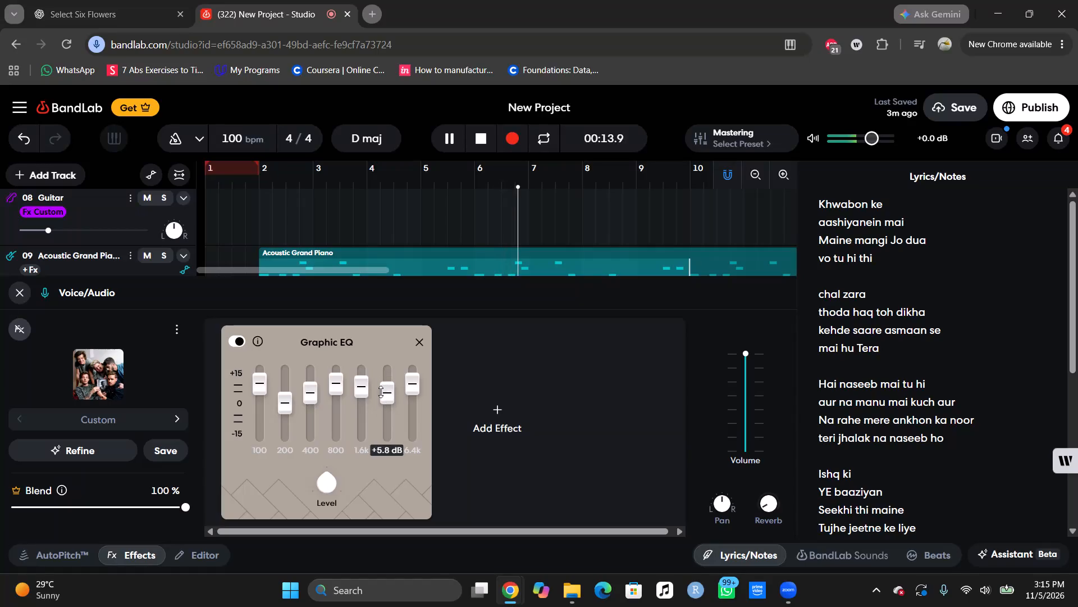
{"action": "left_click_drag", "start_coordinate": [339, 381], "coordinate": [339, 396]}
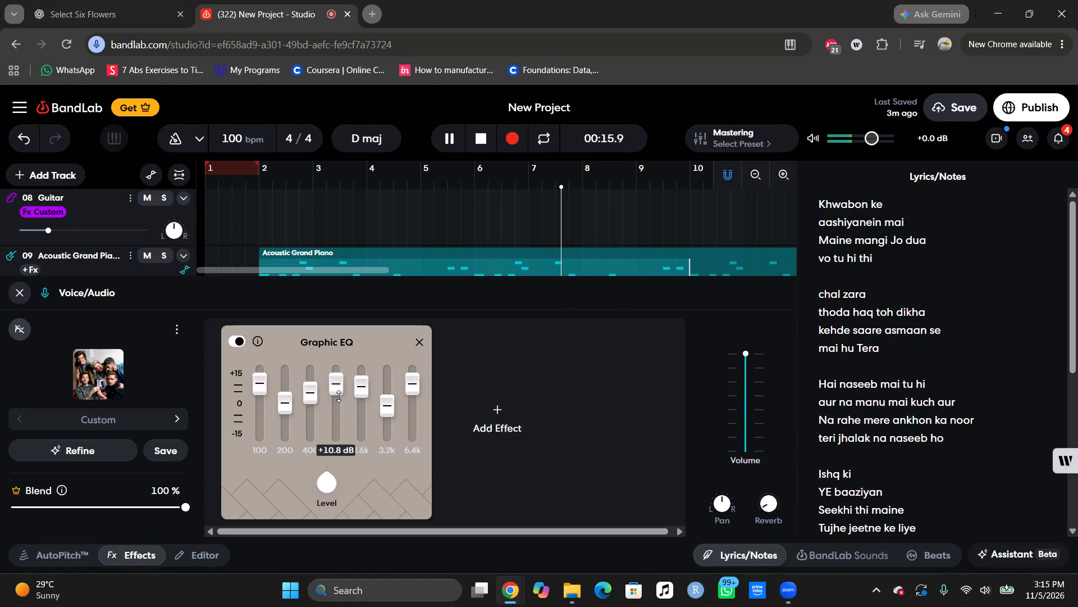
{"action": "left_click_drag", "start_coordinate": [339, 396], "coordinate": [331, 375]}
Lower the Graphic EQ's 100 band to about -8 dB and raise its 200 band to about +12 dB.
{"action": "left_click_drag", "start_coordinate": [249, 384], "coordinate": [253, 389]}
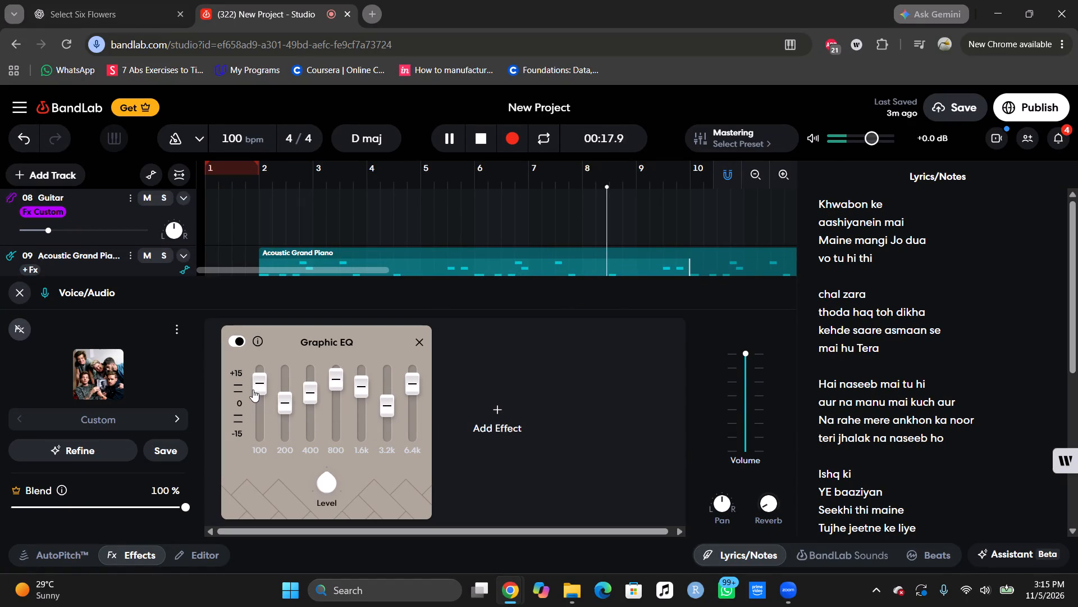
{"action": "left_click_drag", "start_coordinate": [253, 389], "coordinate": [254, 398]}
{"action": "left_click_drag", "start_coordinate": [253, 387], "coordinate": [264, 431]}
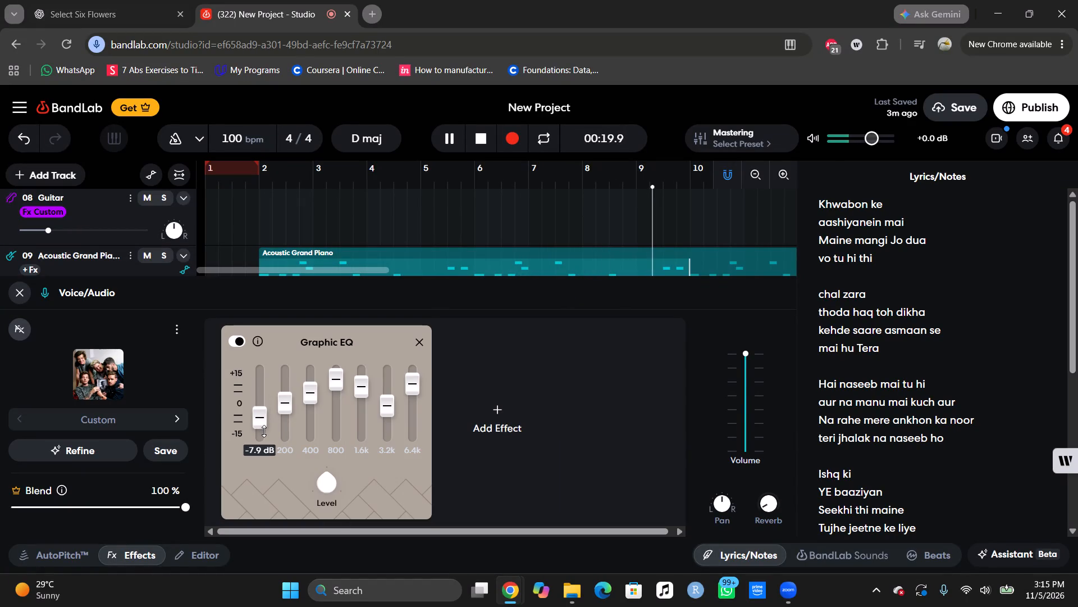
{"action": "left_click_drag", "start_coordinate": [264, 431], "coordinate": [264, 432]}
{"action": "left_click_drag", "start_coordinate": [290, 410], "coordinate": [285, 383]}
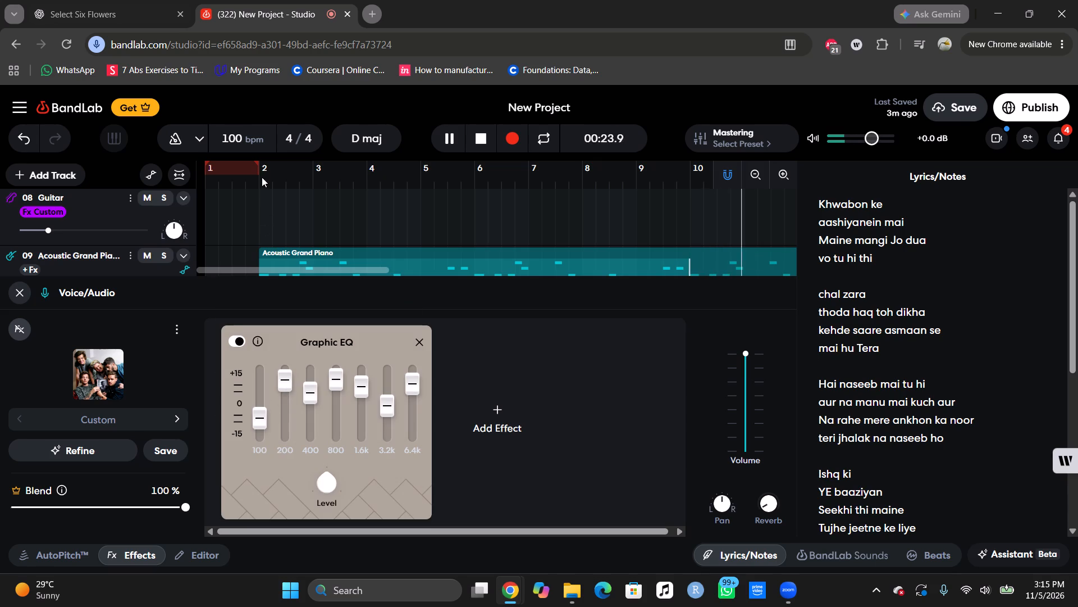
Replay from bar 2 and set the Graphic EQ to about 0 dB at 100, -8 at 200, +7 at 400 and +8 at 3.2k.
{"action": "left_click", "coordinate": [255, 176]}
{"action": "left_click_drag", "start_coordinate": [281, 380], "coordinate": [278, 423]}
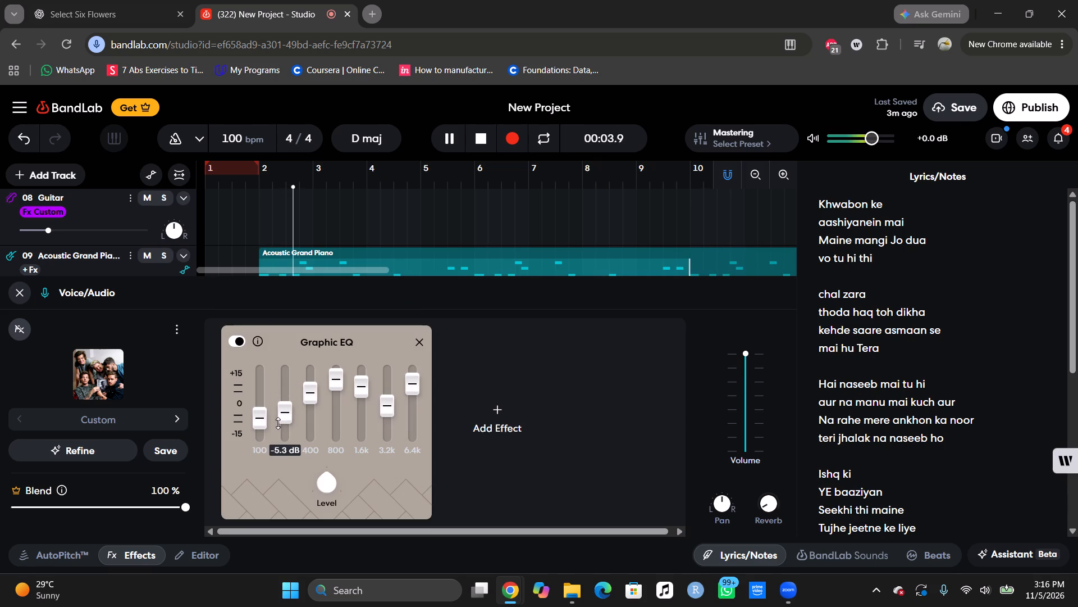
{"action": "left_click_drag", "start_coordinate": [278, 423], "coordinate": [277, 429]}
{"action": "left_click_drag", "start_coordinate": [263, 420], "coordinate": [262, 408]}
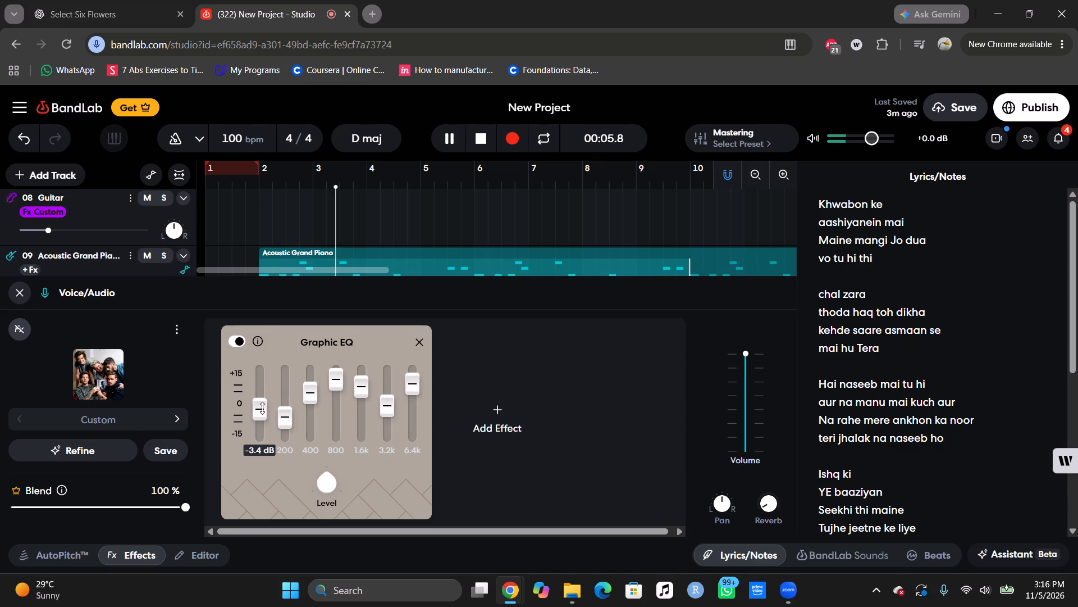
{"action": "left_click_drag", "start_coordinate": [262, 408], "coordinate": [262, 399]}
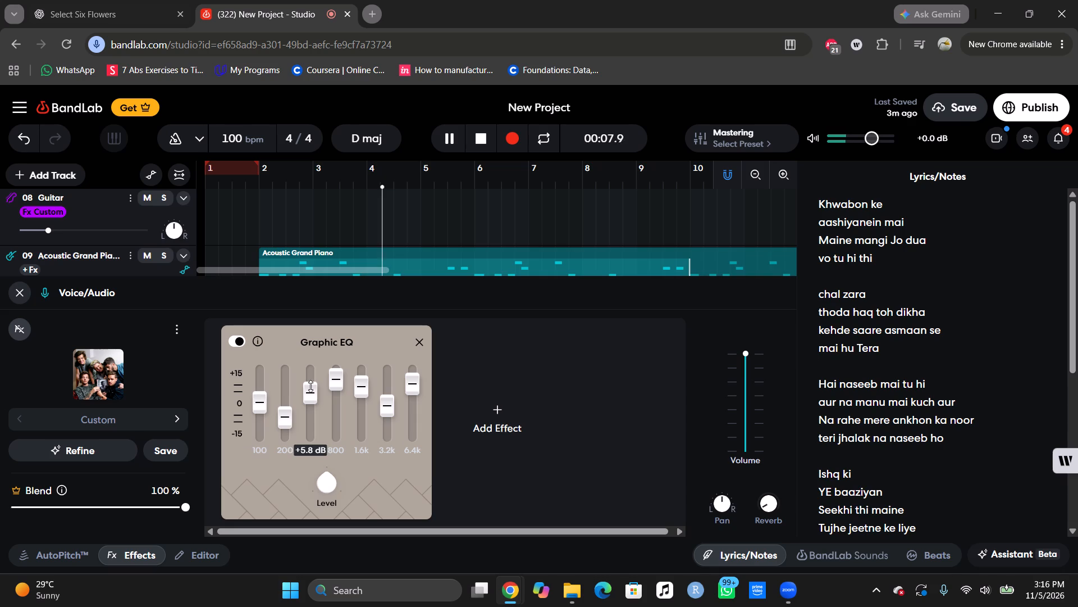
{"action": "left_click", "coordinate": [310, 386]}
{"action": "left_click_drag", "start_coordinate": [385, 398], "coordinate": [386, 376]}
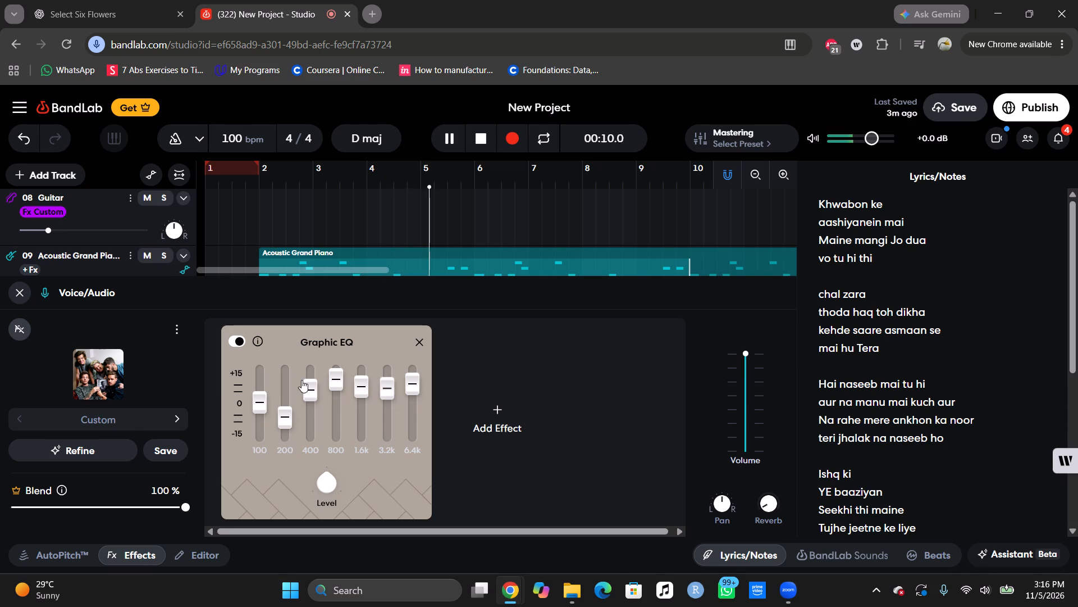
Bypass and re-enable the Graphic EQ during playback to compare the vocal, and close the effects.
{"action": "left_click", "coordinate": [241, 338]}
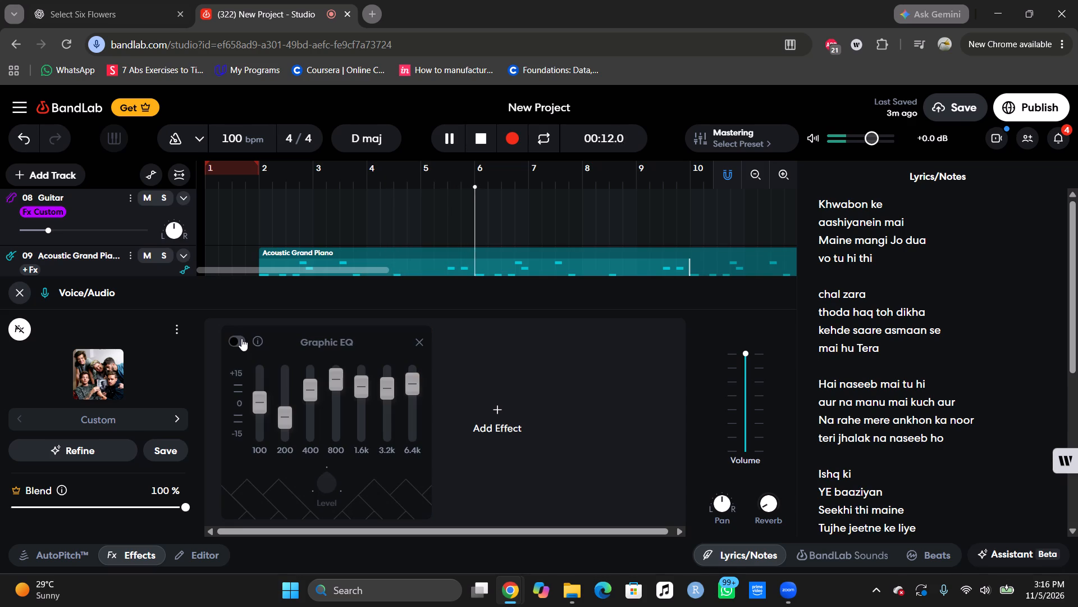
{"action": "left_click", "coordinate": [241, 338]}
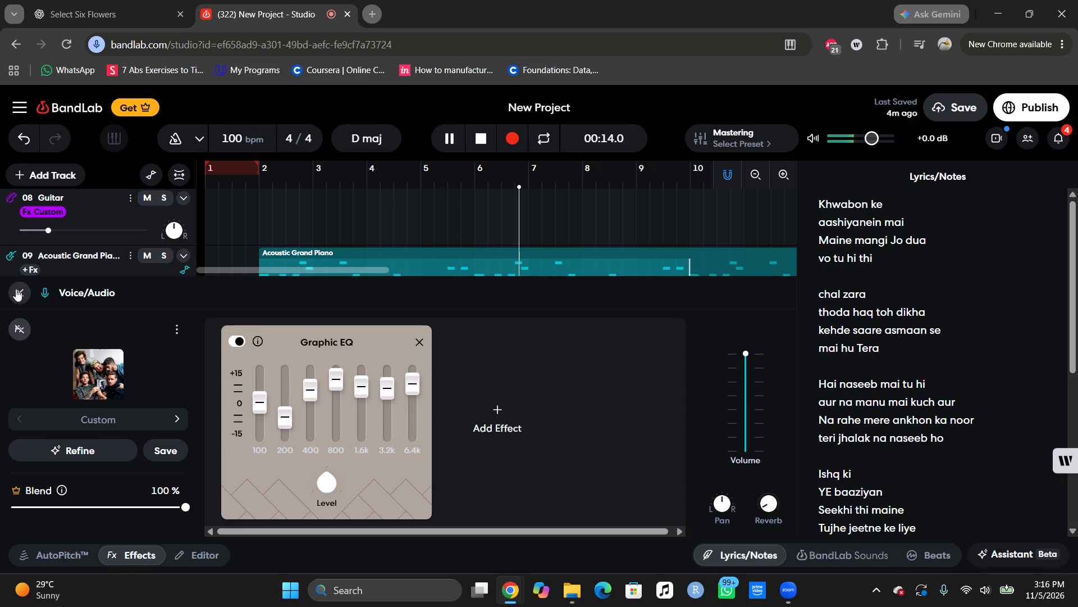
{"action": "left_click", "coordinate": [16, 289]}
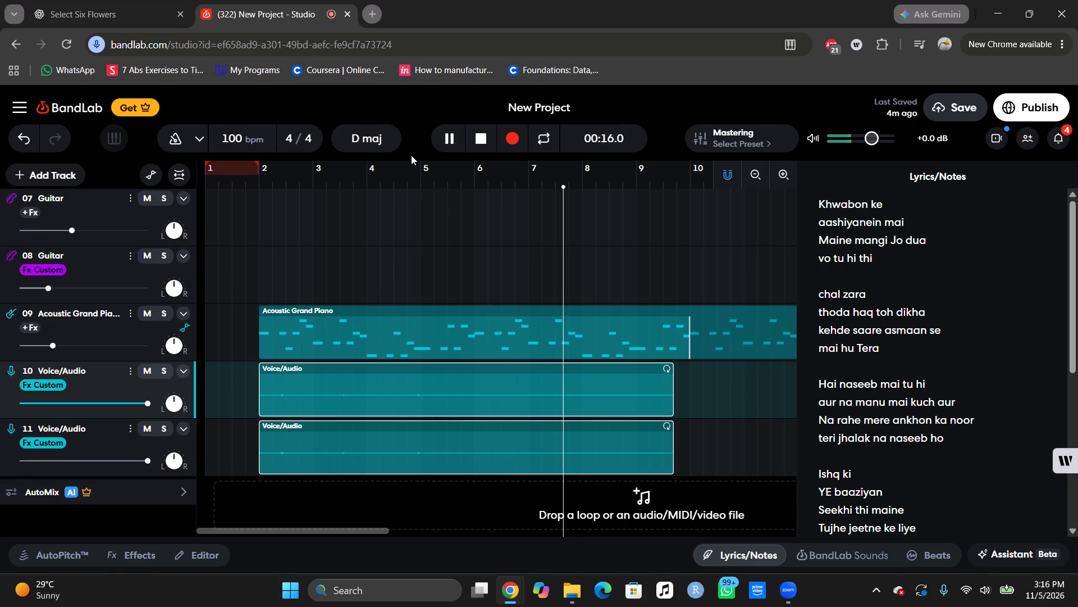
Pause playback and delete the vocal regions on Voice/Audio tracks 10 and 11.
{"action": "left_click", "coordinate": [438, 141]}
{"action": "left_click_drag", "start_coordinate": [223, 377], "coordinate": [387, 492]}
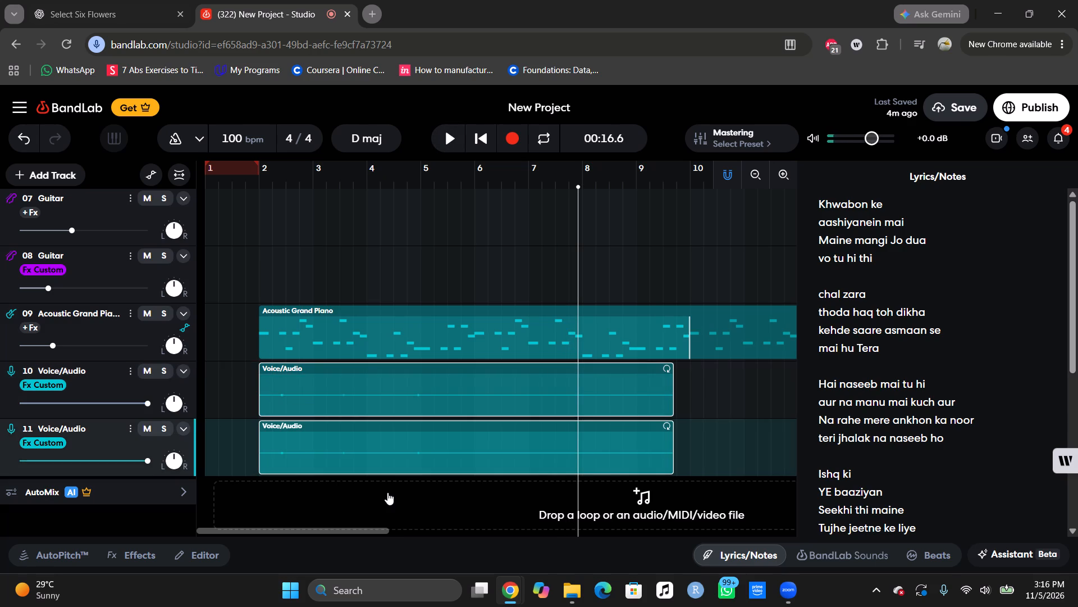
{"action": "key", "text": "Delete"}
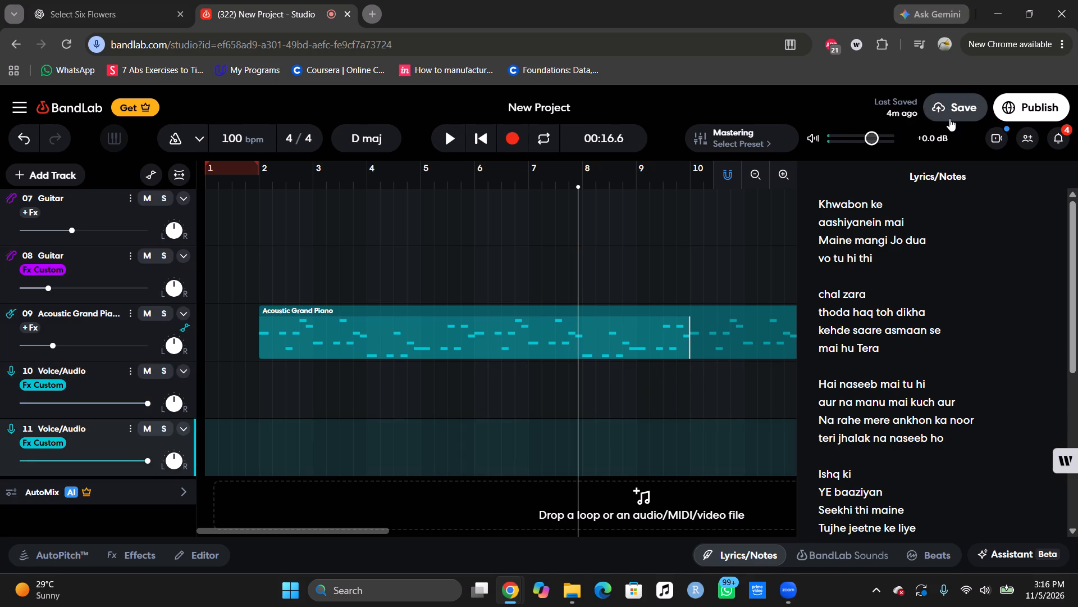
{"action": "left_click", "coordinate": [949, 116]}
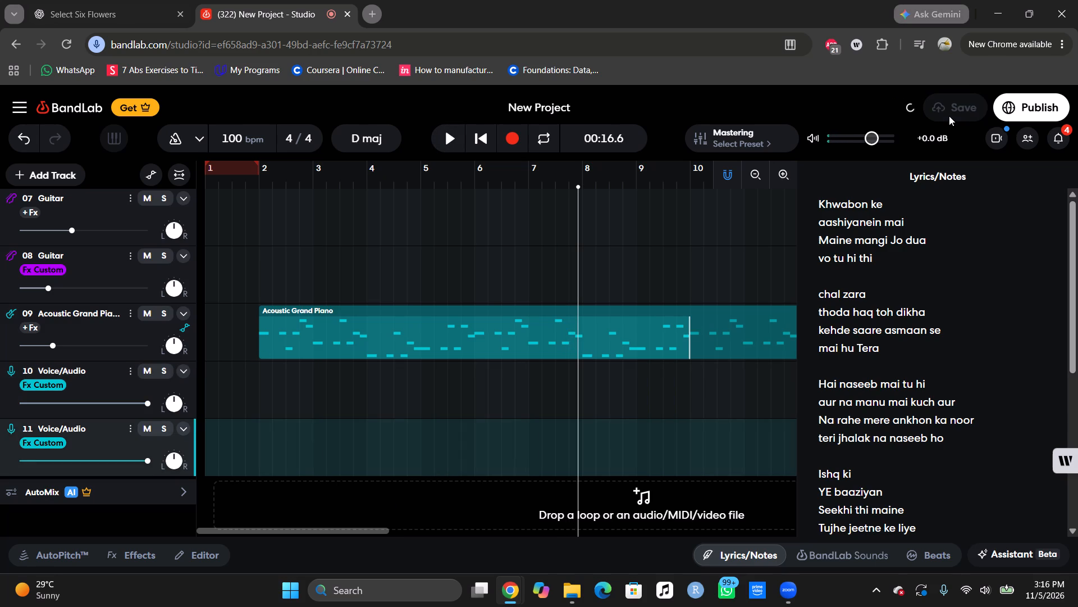